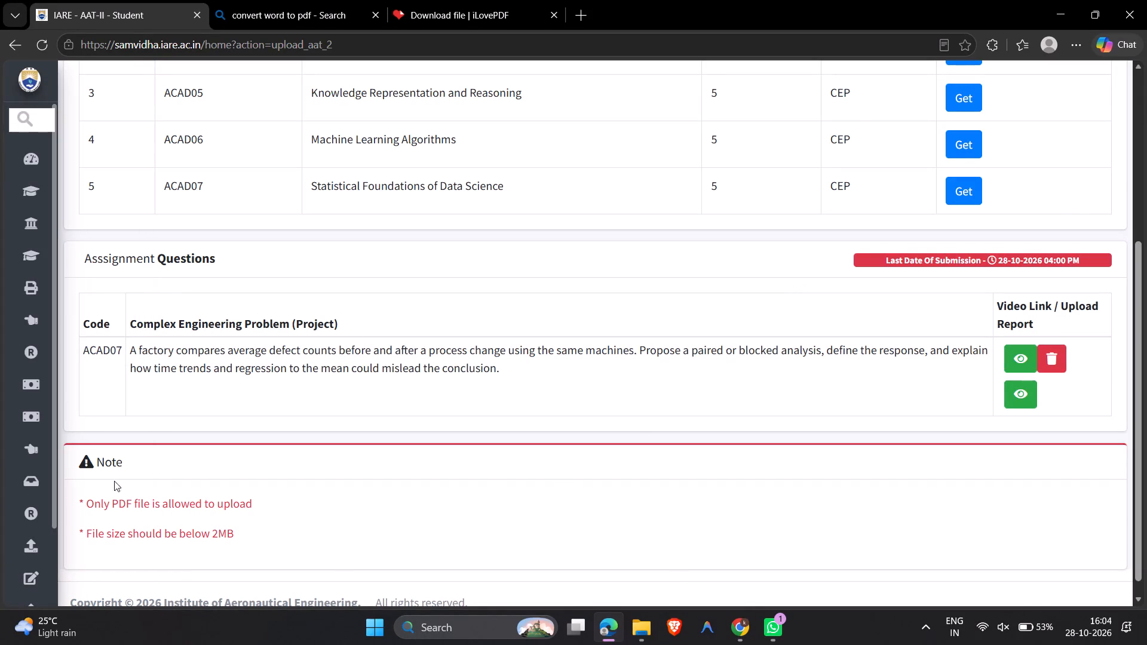
# Switch to File Explorer to show the AAT VIDEOS folder with the assignment files.
pyautogui.click(642, 619)
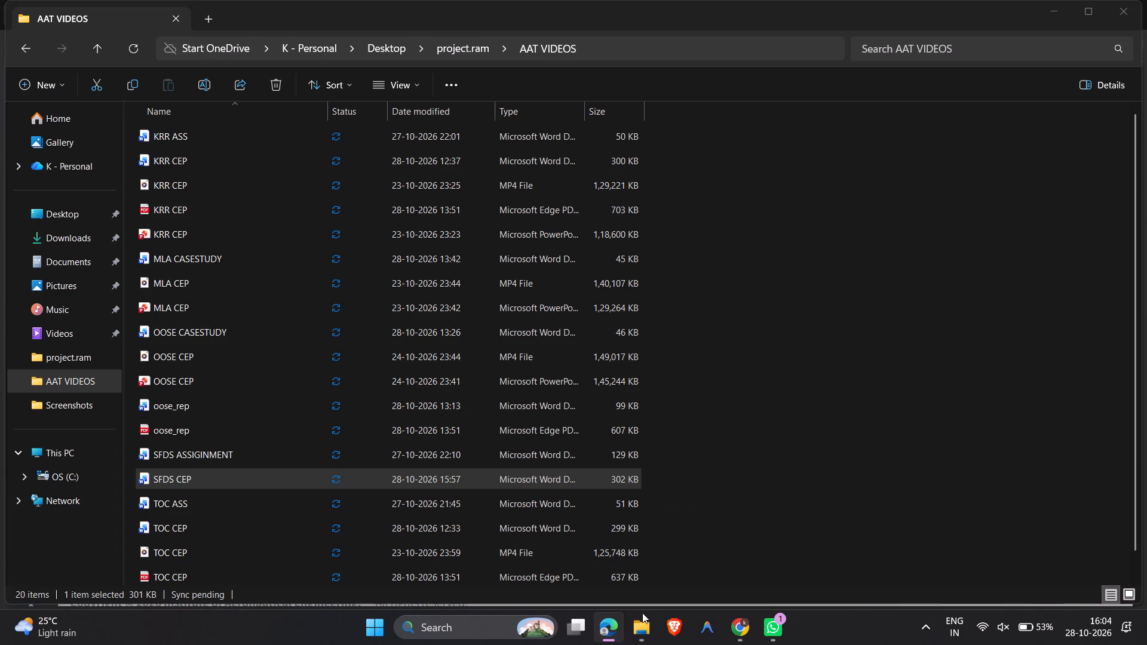
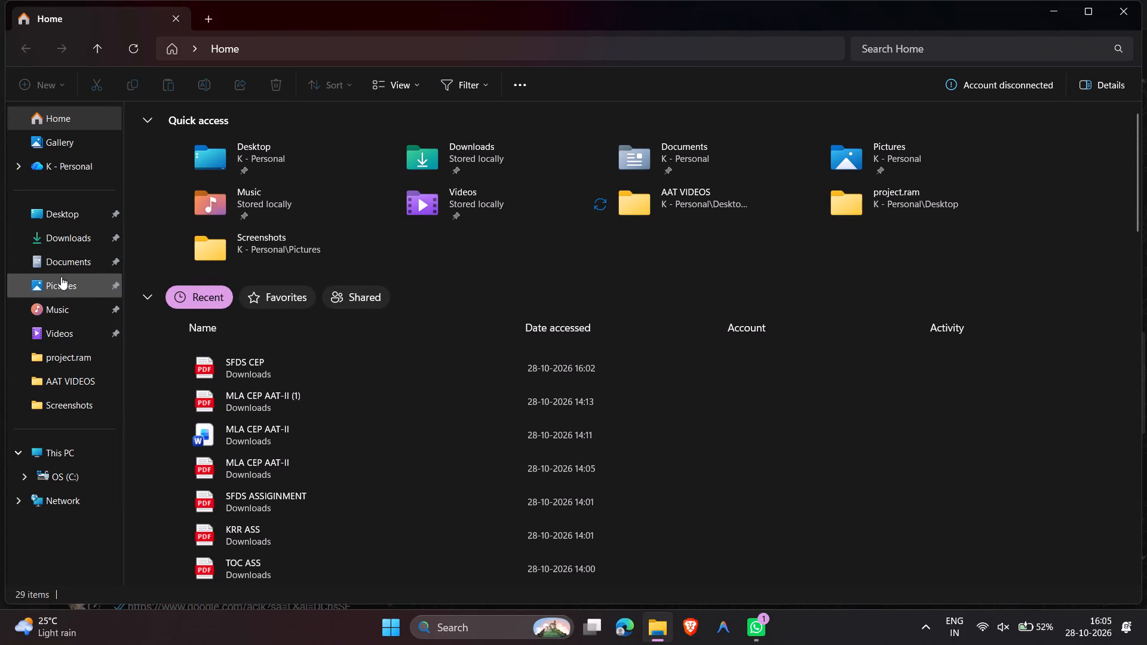
# Open the SFDS________AATII presentation from the AAT VIDEOS folder in PowerPoint.
pyautogui.click(72, 371)
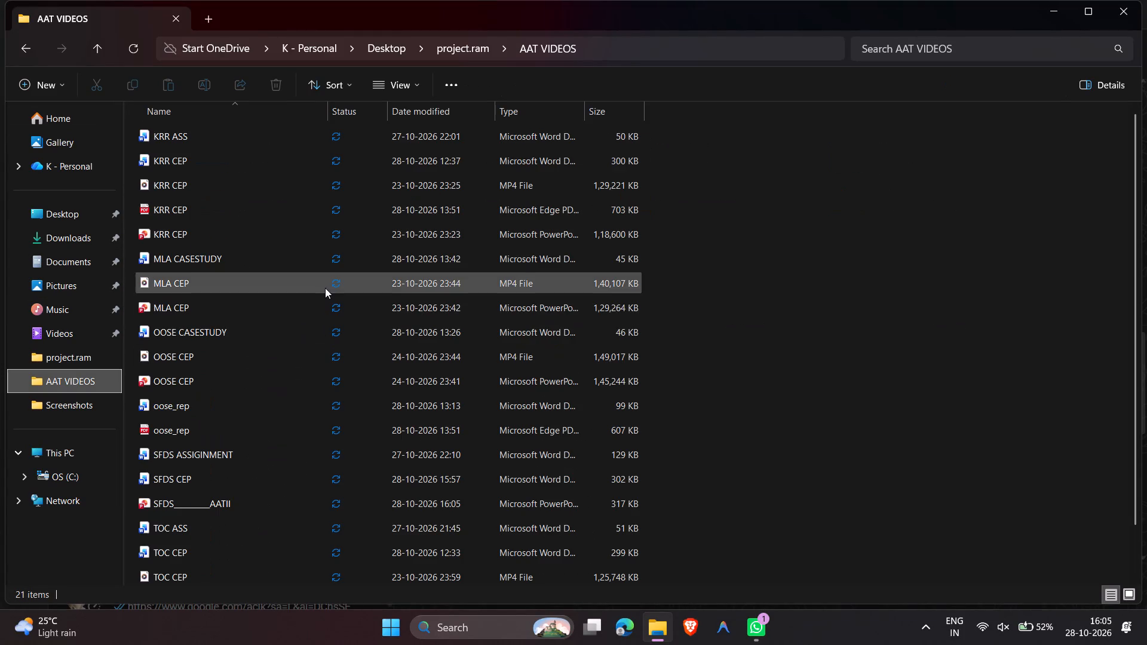
pyautogui.click(214, 504)
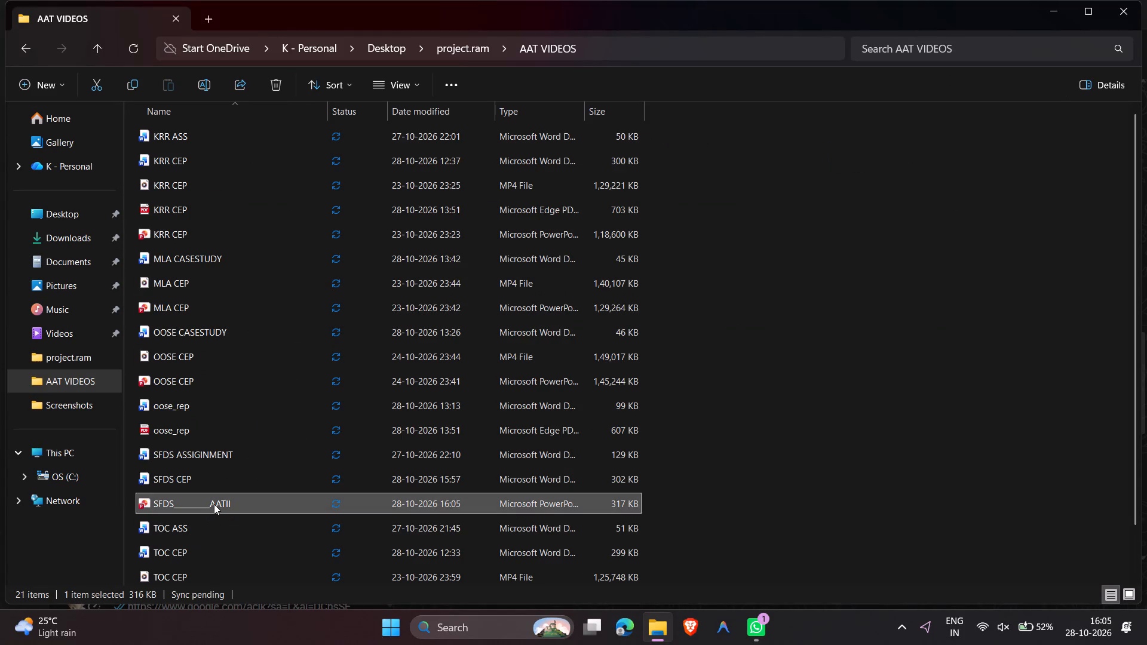
pyautogui.doubleClick(214, 504)
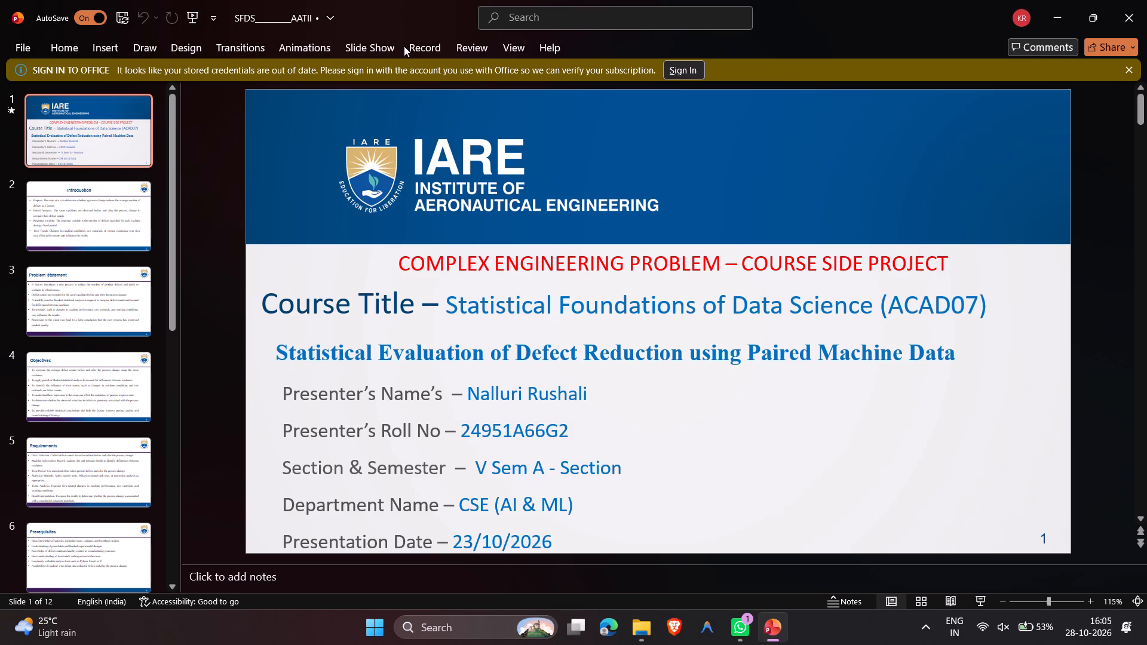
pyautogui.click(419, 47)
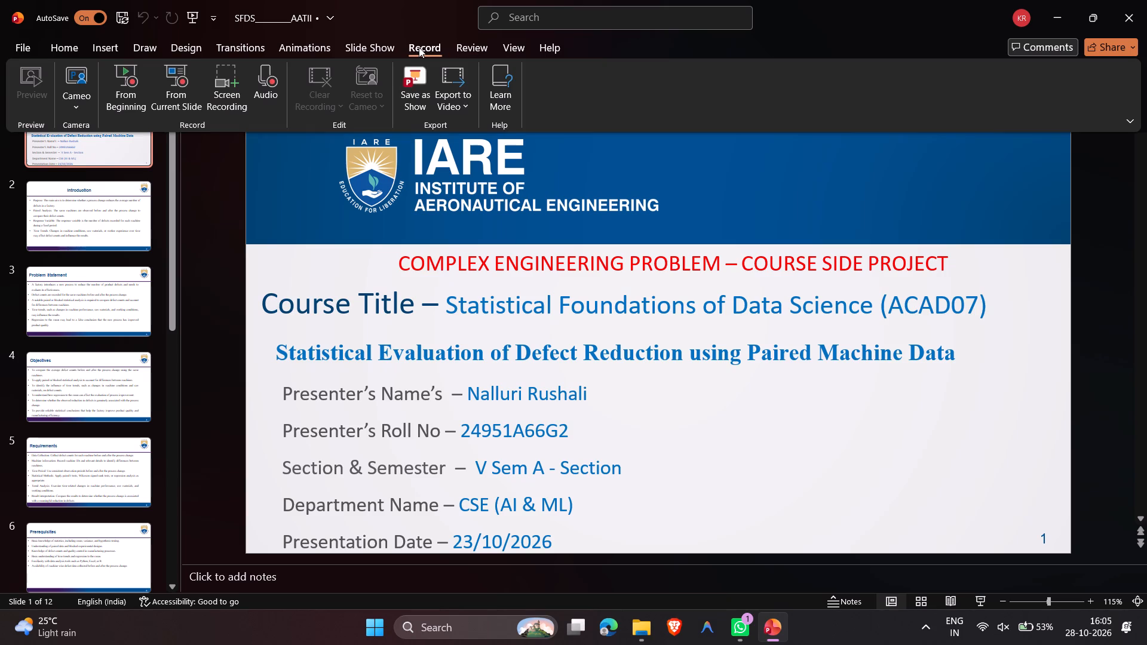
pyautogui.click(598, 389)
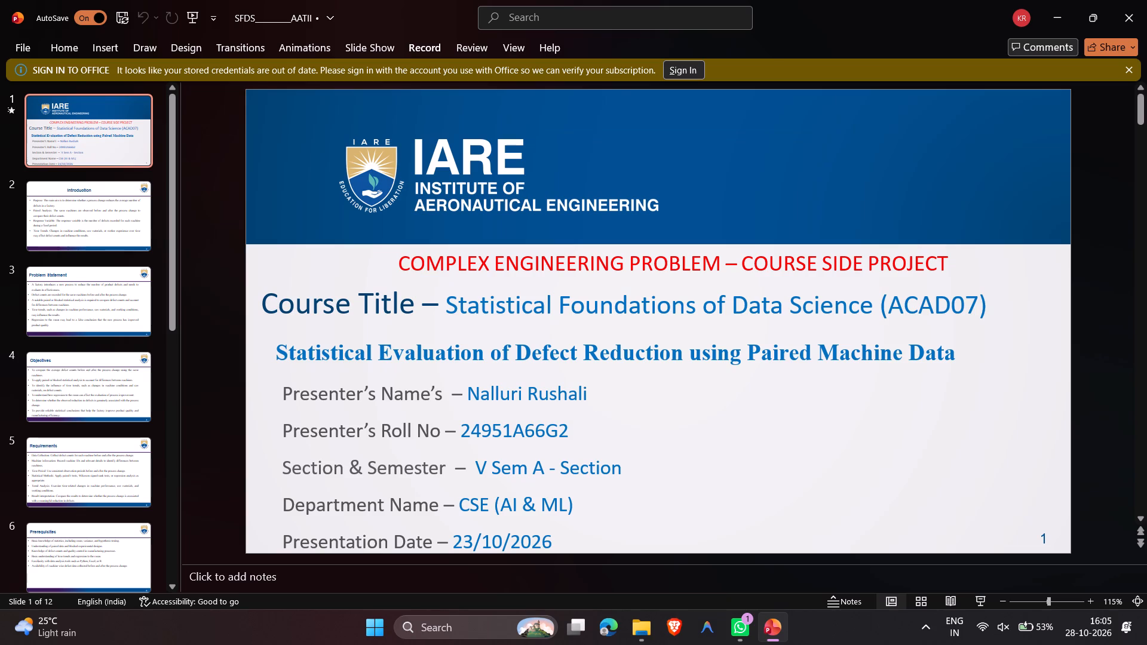
# Replace the presenter's name on the title slide with the new presenter's name.
pyautogui.click(588, 392)
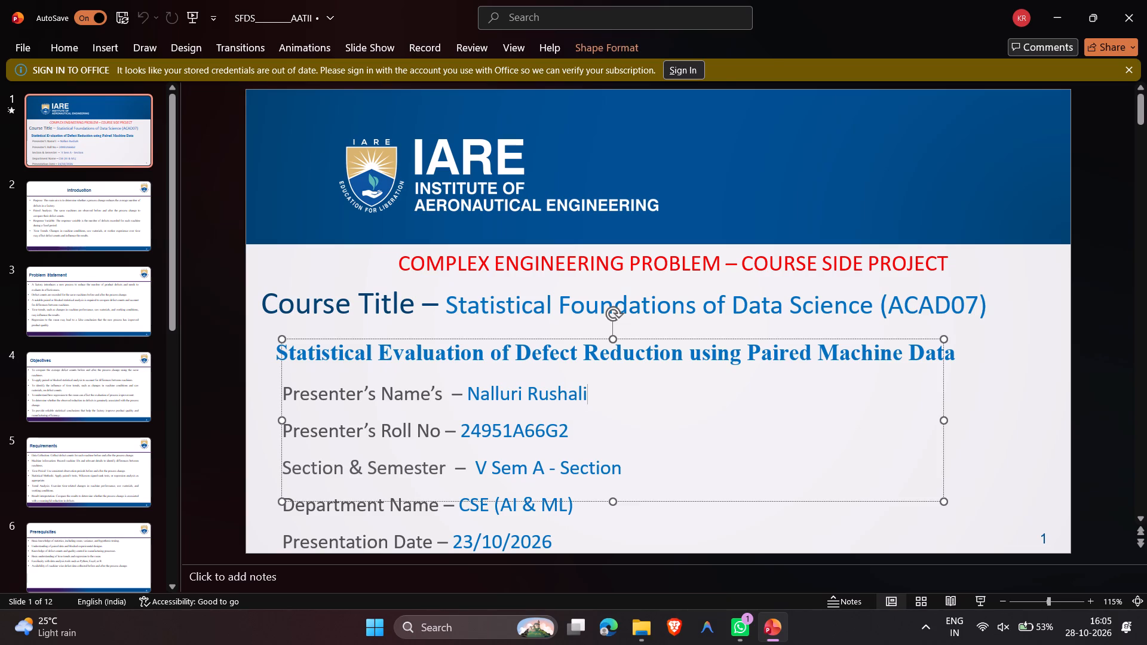
pyautogui.press('BackSpace')
pyautogui.press('BackSpace')
pyautogui.press('BackSpace')
pyautogui.press('BackSpace')
pyautogui.press('BackSpace')
pyautogui.press('BackSpace')
pyautogui.press('BackSpace')
pyautogui.press('BackSpace')
pyautogui.press('BackSpace')
pyautogui.press('BackSpace')
pyautogui.press('BackSpace')
pyautogui.press('BackSpace')
pyautogui.press('BackSpace')
pyautogui.press('BackSpace')
pyautogui.press('BackSpace')
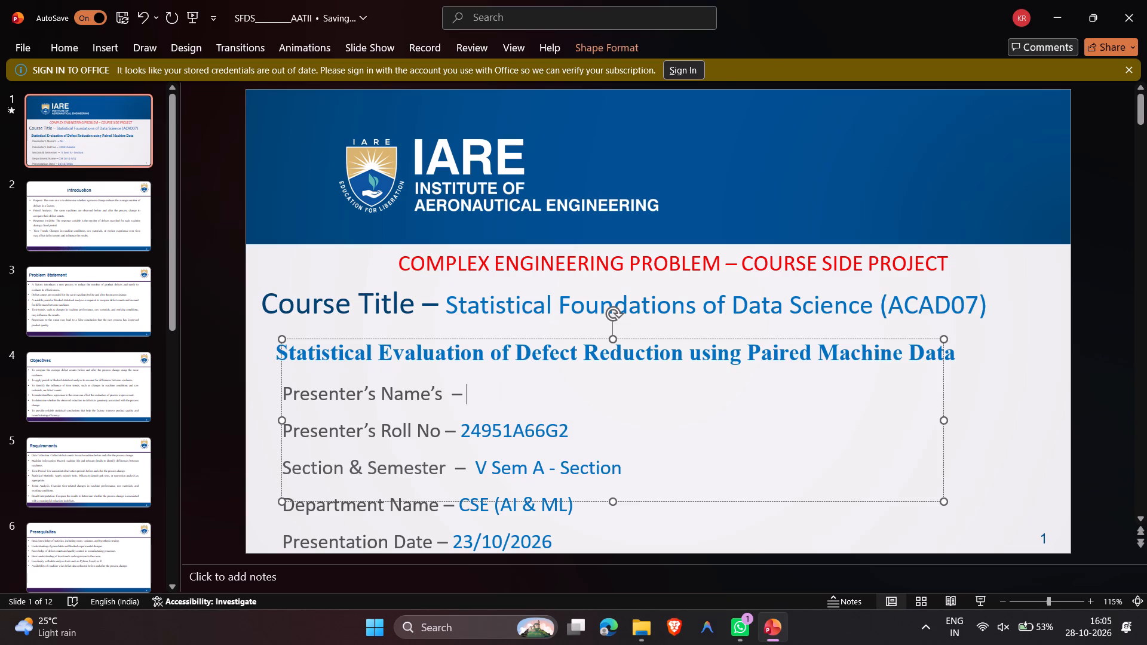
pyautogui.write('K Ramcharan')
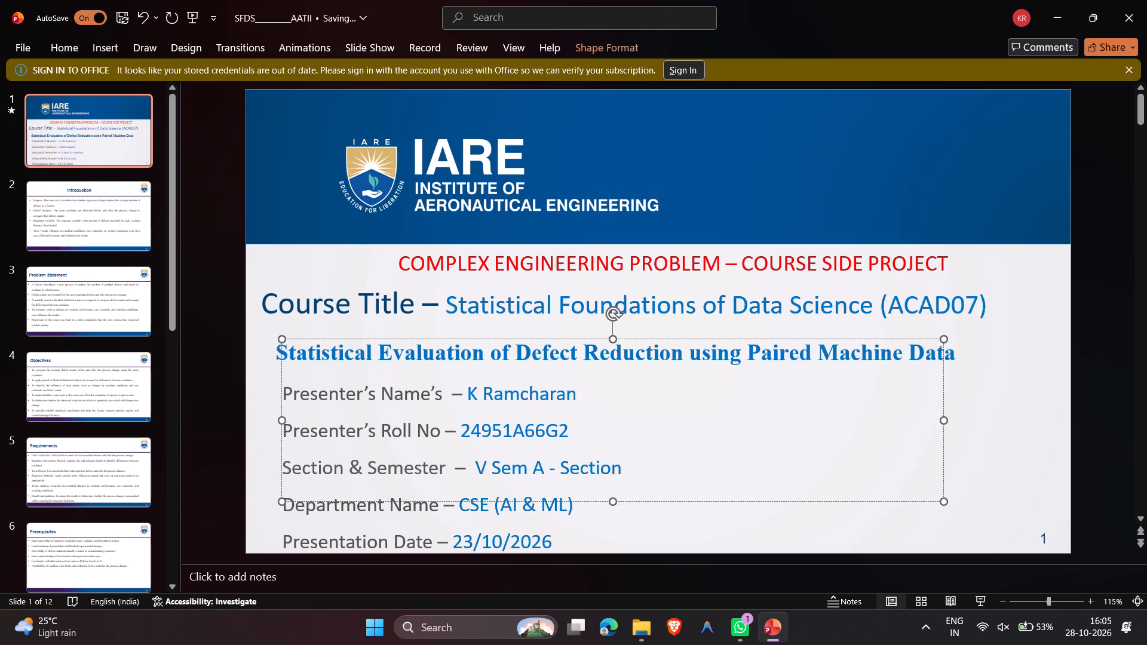
# Replace the last two characters of the roll number on the title slide with the new presenter's.
pyautogui.click(579, 420)
pyautogui.press('BackSpace')
pyautogui.press('BackSpace')
pyautogui.write('E8')
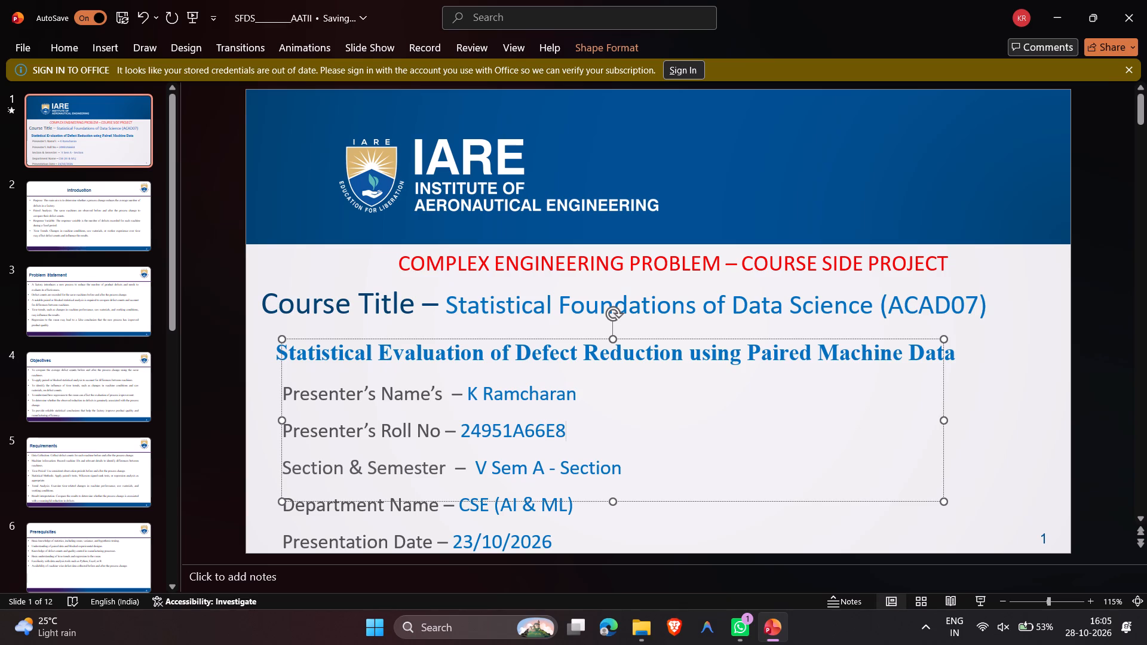
# Change the section letter in the Section & Semester line of the title slide to C.
pyautogui.click(548, 469)
pyautogui.press('Left')
pyautogui.press('BackSpace')
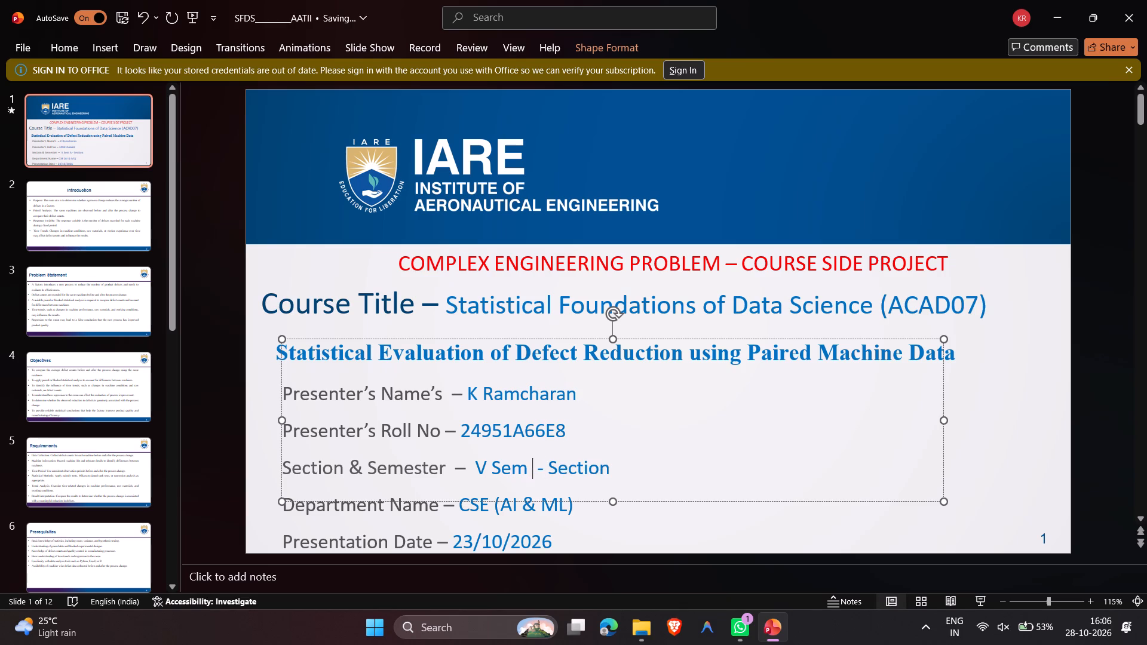
pyautogui.hotkey('shift', 'c')
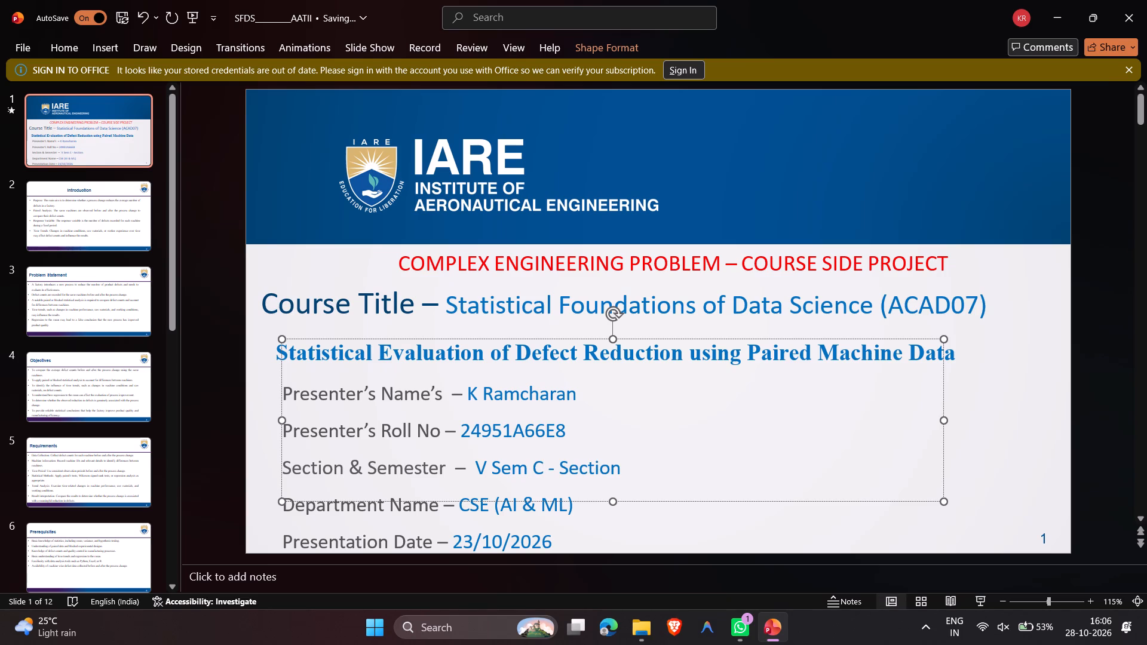
# Set the presentation date on the title slide to 28/10/2026.
pyautogui.scroll(-2, 655, 408)
pyautogui.scroll(1, 655, 408)
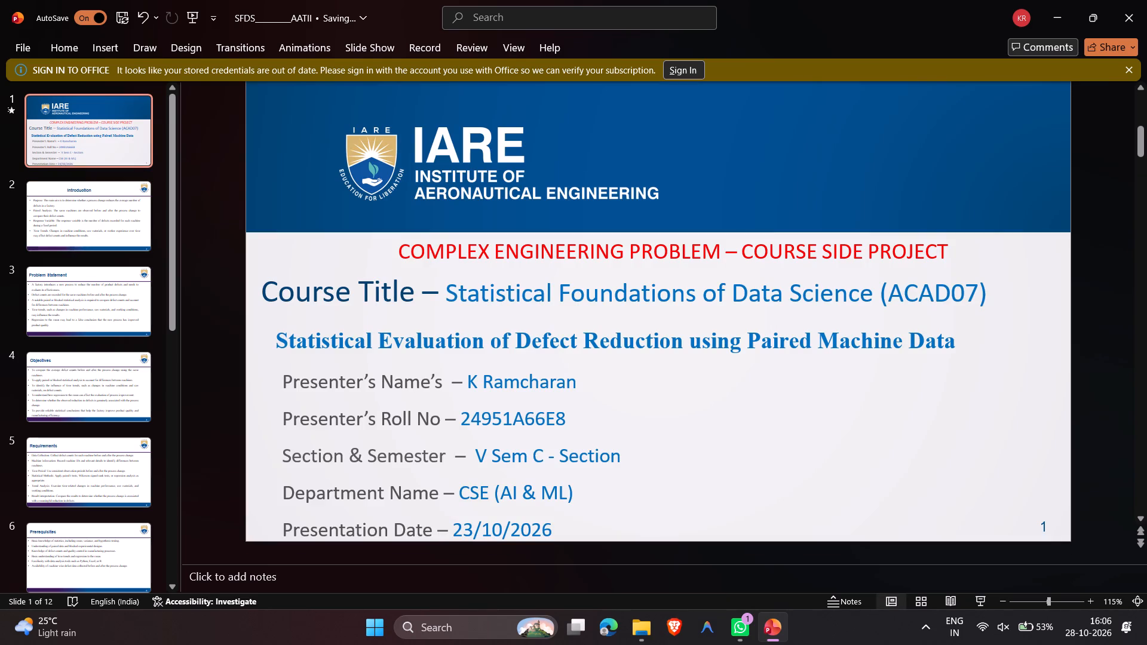
pyautogui.click(478, 526)
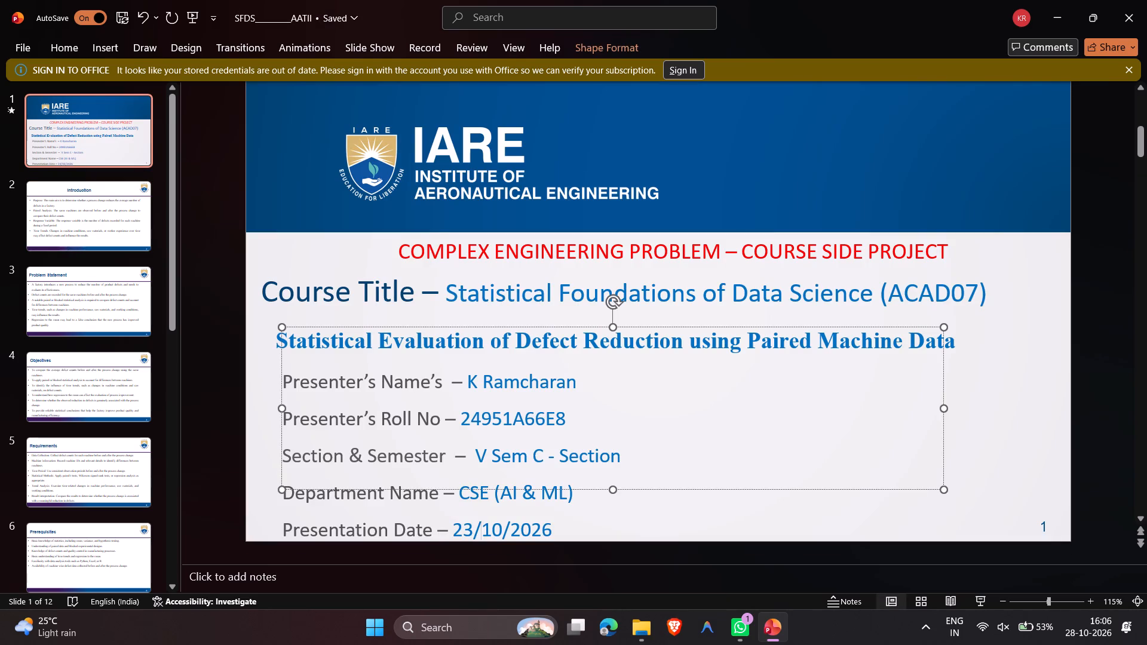
pyautogui.press('Left')
pyautogui.press('BackSpace')
pyautogui.press('8')
# Open the SFDS CEP Word document from the AAT VIDEOS folder in File Explorer.
pyautogui.click(648, 633)
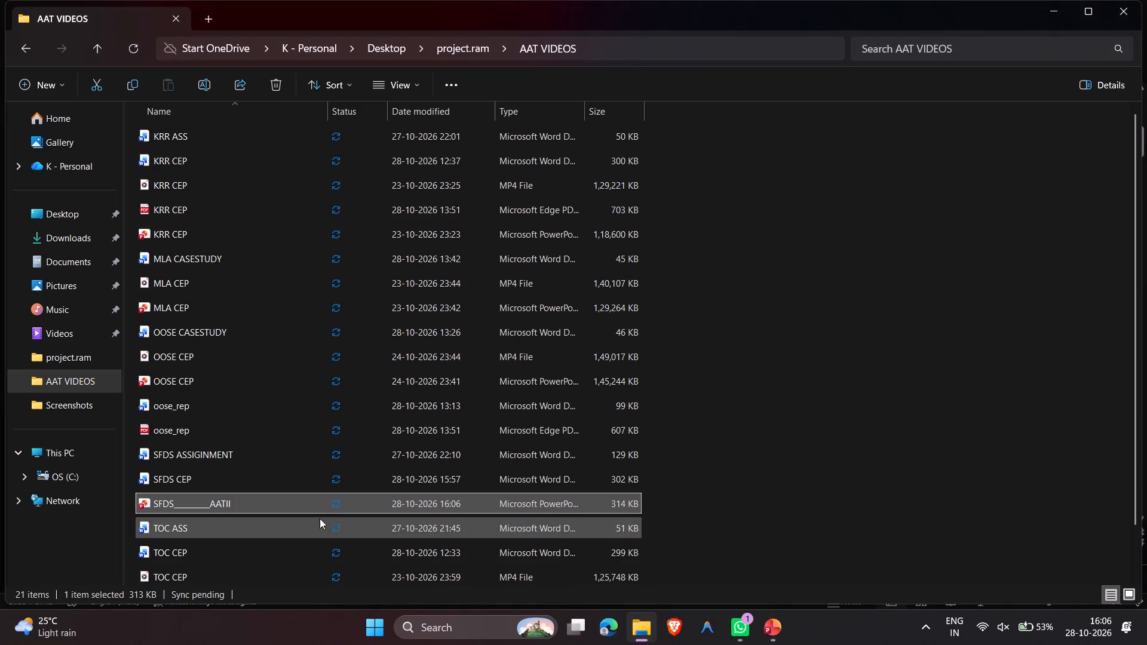
pyautogui.doubleClick(288, 480)
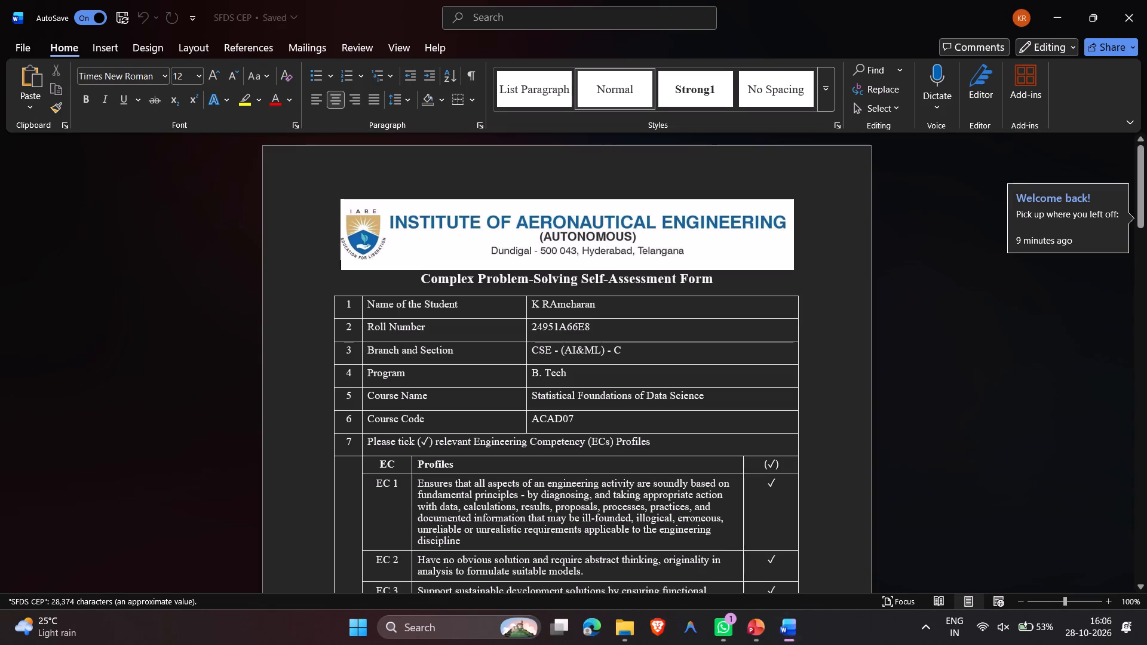
# Copy the report title "Paired Analysis of Defect Counts Before and After a Process Change" from its title page.
pyautogui.scroll(-19, 608, 409)
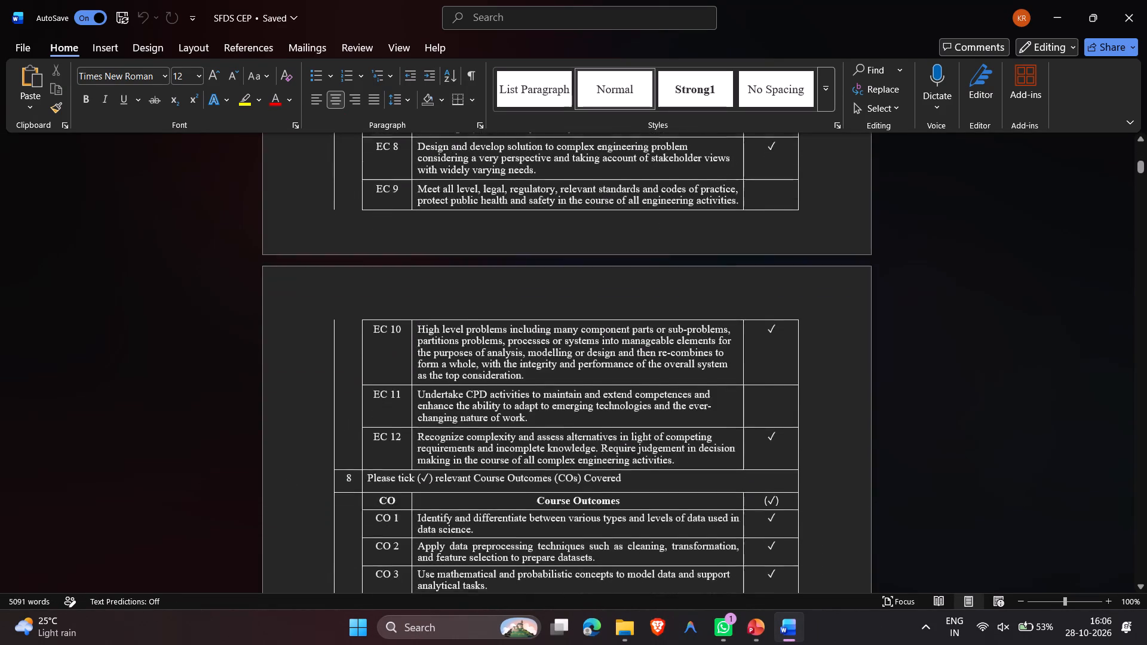
pyautogui.scroll(-7, 603, 405)
pyautogui.scroll(-15, 600, 403)
pyautogui.scroll(-17, 598, 401)
pyautogui.scroll(-13, 598, 401)
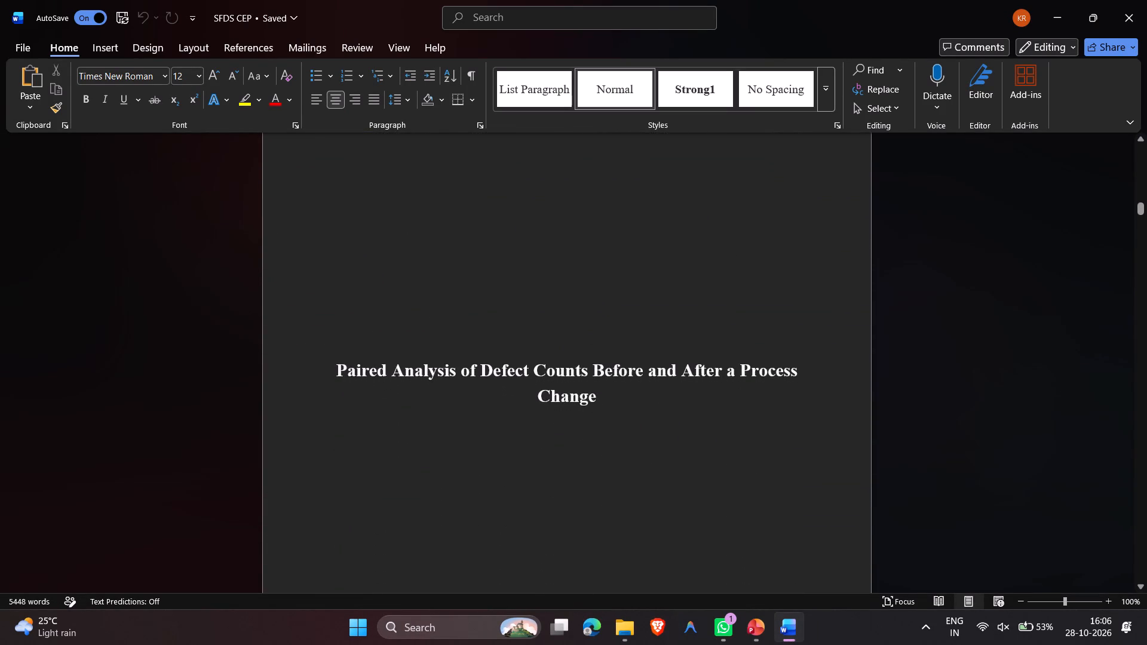
pyautogui.moveTo(597, 397); pyautogui.dragTo(337, 371)
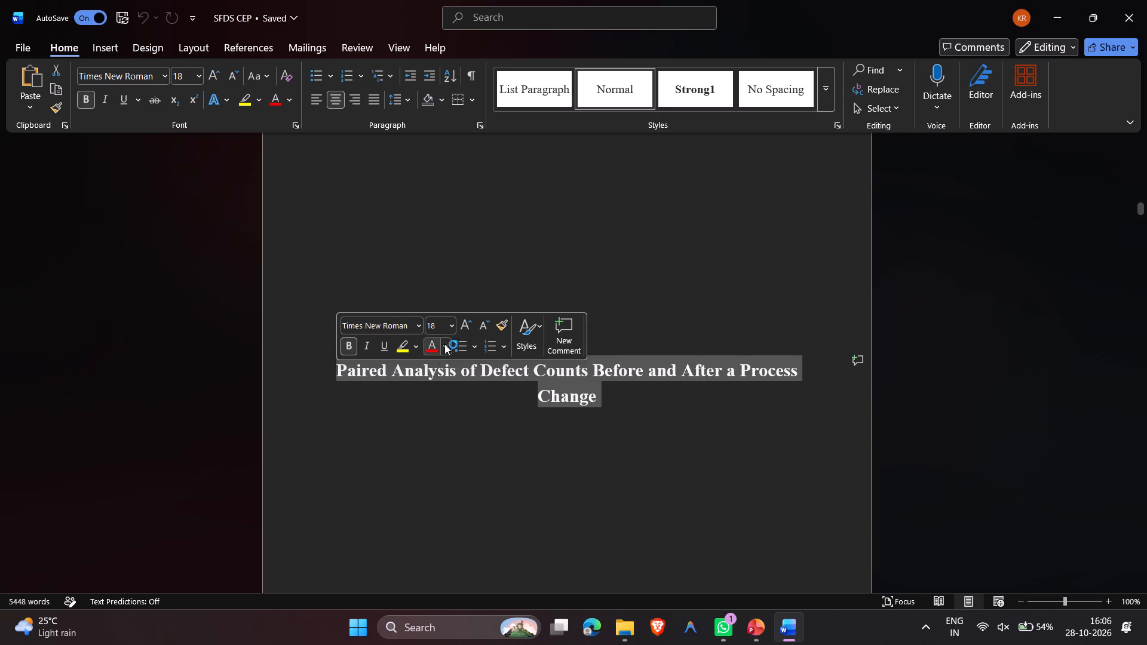
pyautogui.hotkey('ctrl', 'c')
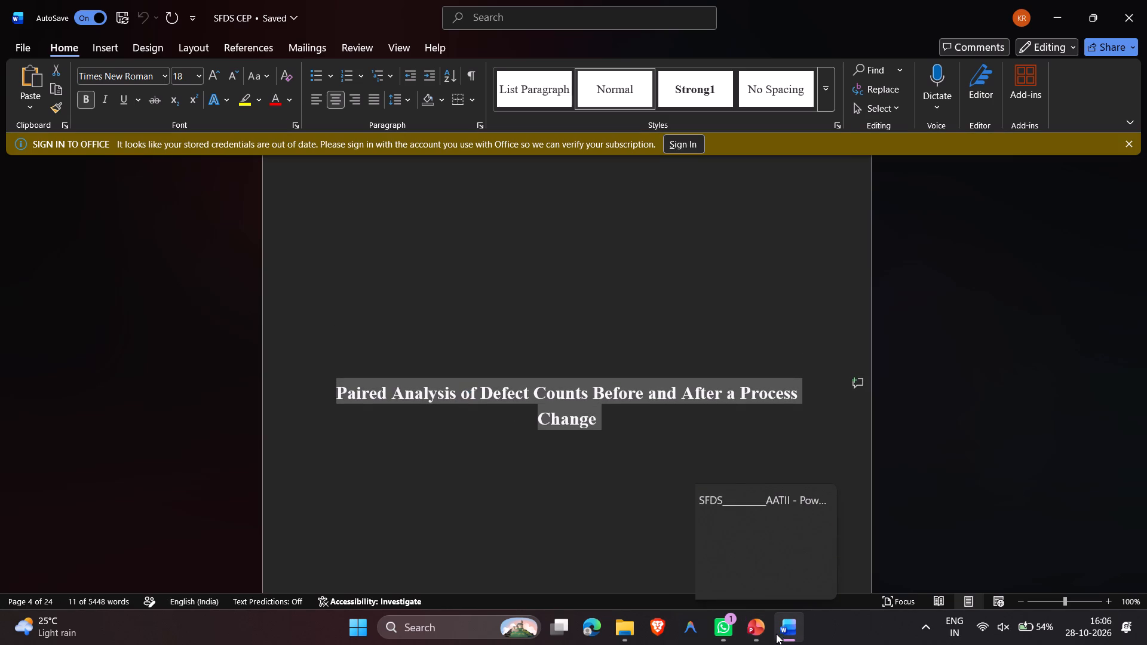
# Switch back to PowerPoint and replace the project title on the title slide with the copied report title.
pyautogui.click(752, 632)
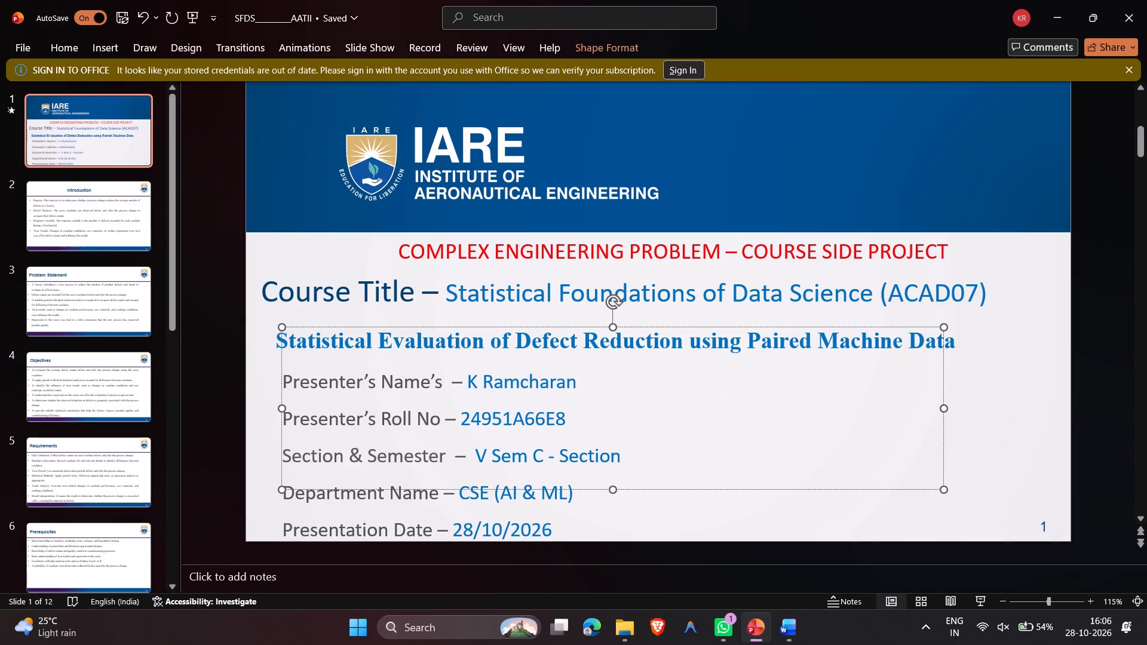
pyautogui.click(954, 340)
pyautogui.moveTo(955, 340); pyautogui.dragTo(392, 354)
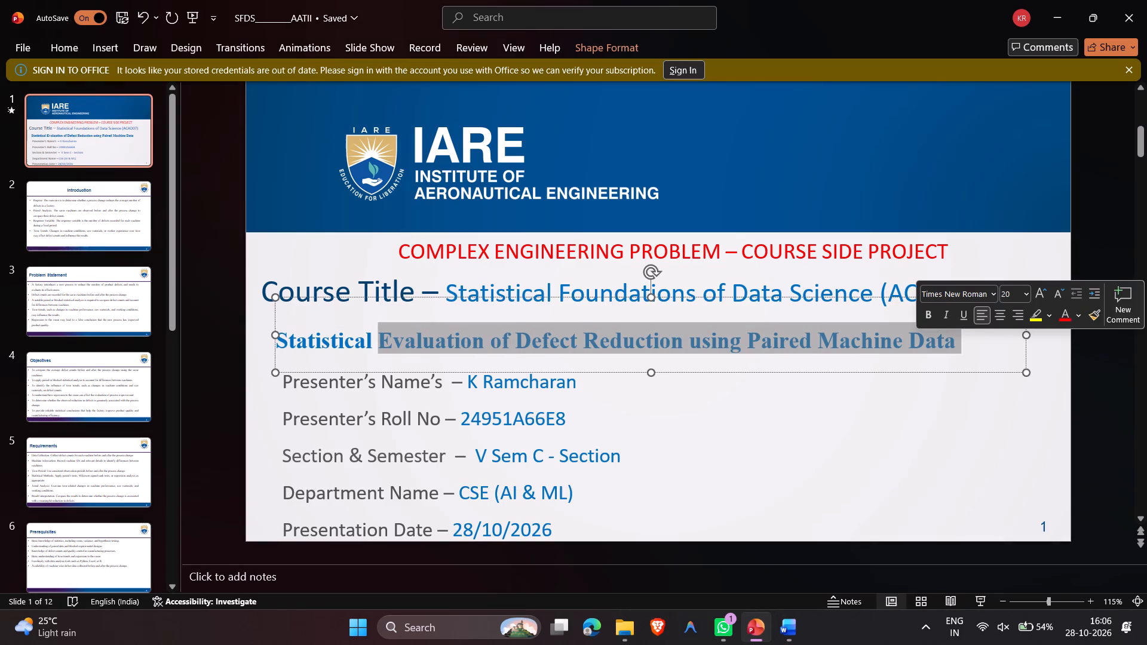
pyautogui.moveTo(392, 354); pyautogui.dragTo(342, 345)
pyautogui.hotkey('ctrl', 'v')
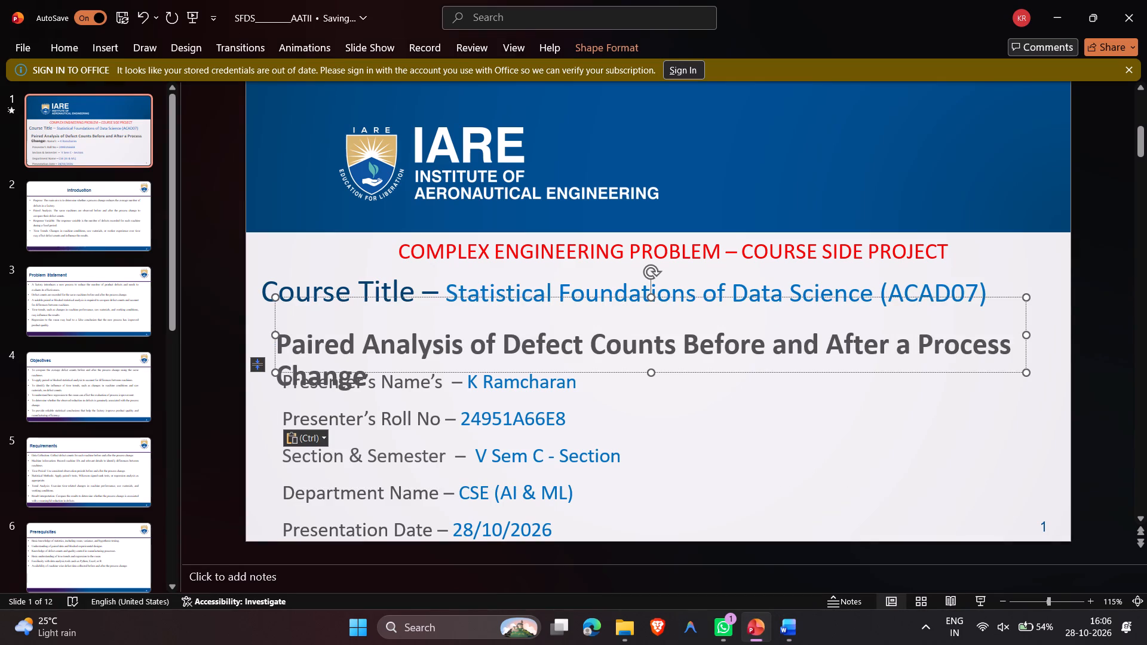
# Reduce the font size of "Paired Analysis of Defect Counts Before and After a Process" in the title to 20.
pyautogui.moveTo(369, 375); pyautogui.dragTo(278, 334)
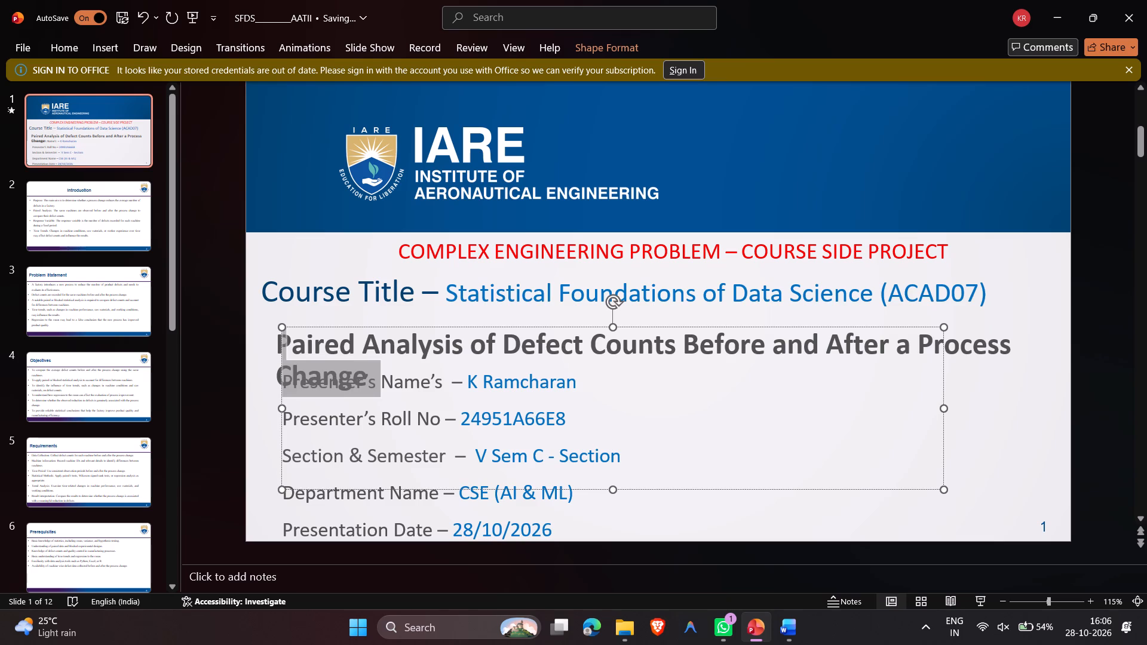
pyautogui.moveTo(278, 334); pyautogui.dragTo(440, 330)
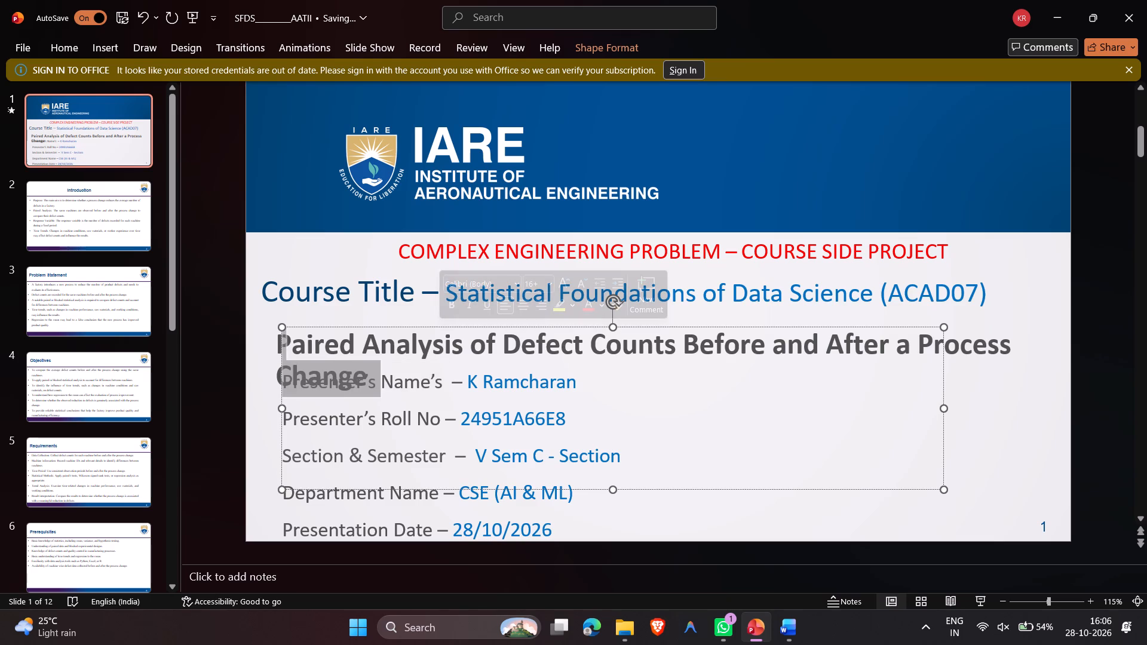
pyautogui.click(1016, 343)
pyautogui.moveTo(1010, 344); pyautogui.dragTo(440, 343)
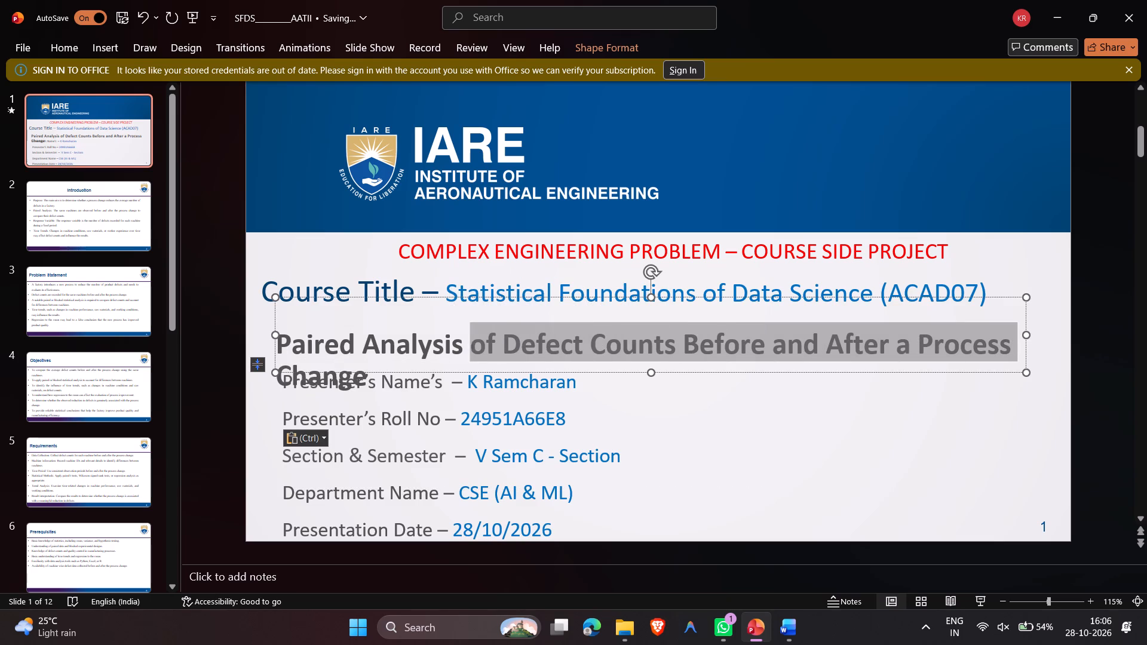
pyautogui.moveTo(440, 343); pyautogui.dragTo(320, 356)
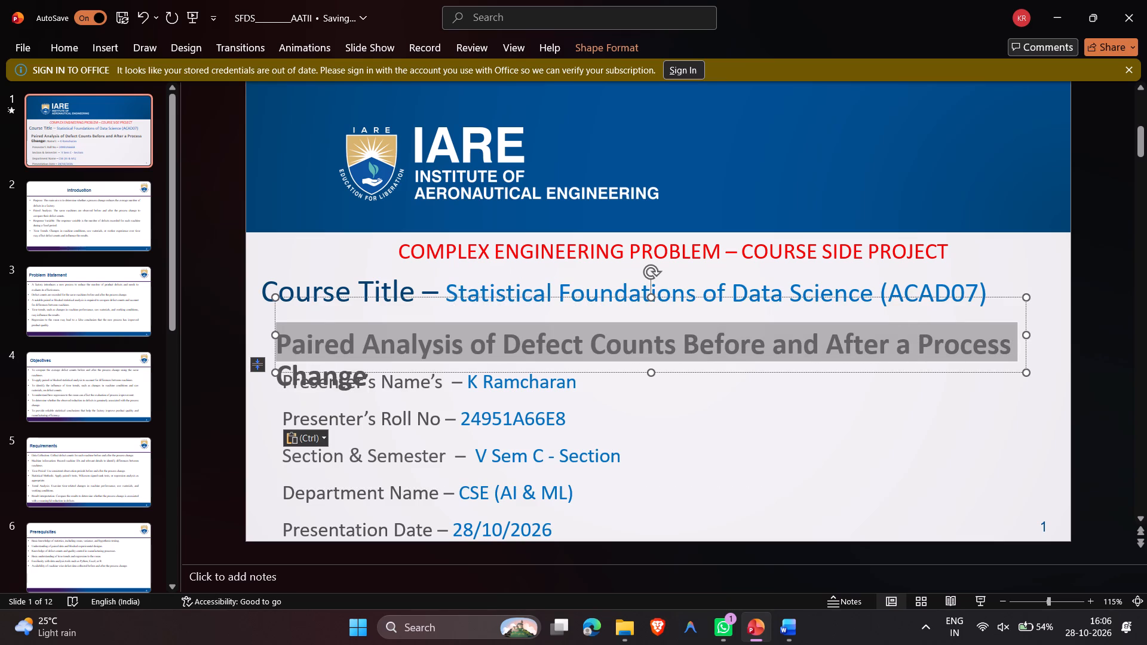
pyautogui.moveTo(320, 356); pyautogui.dragTo(331, 371)
pyautogui.click(611, 360)
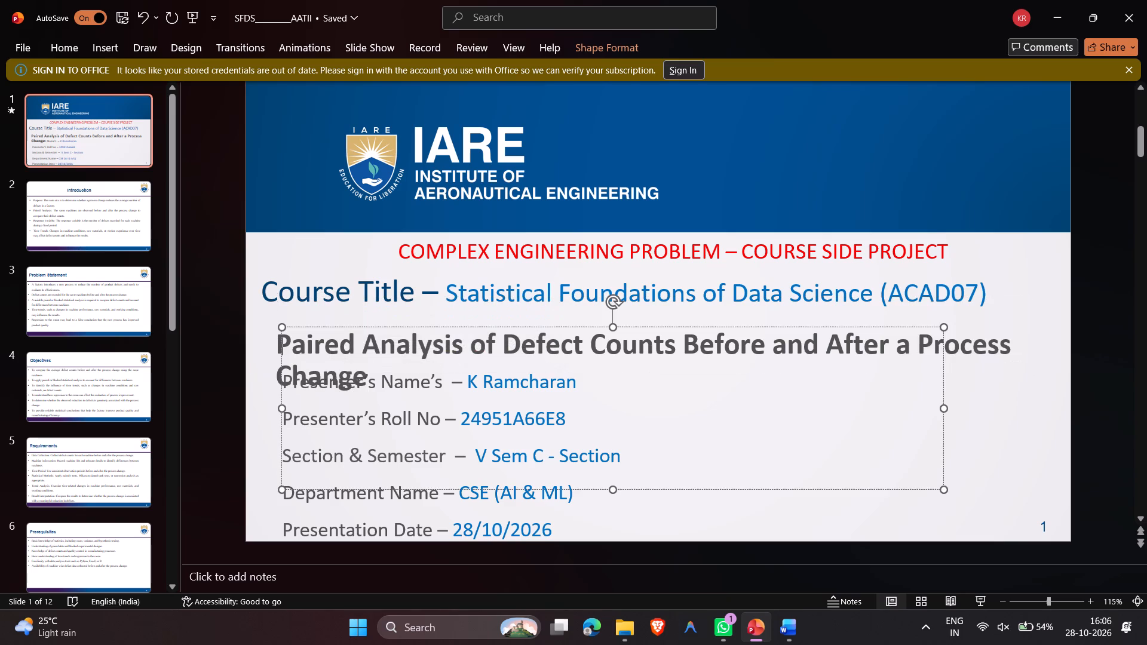
pyautogui.click(786, 350)
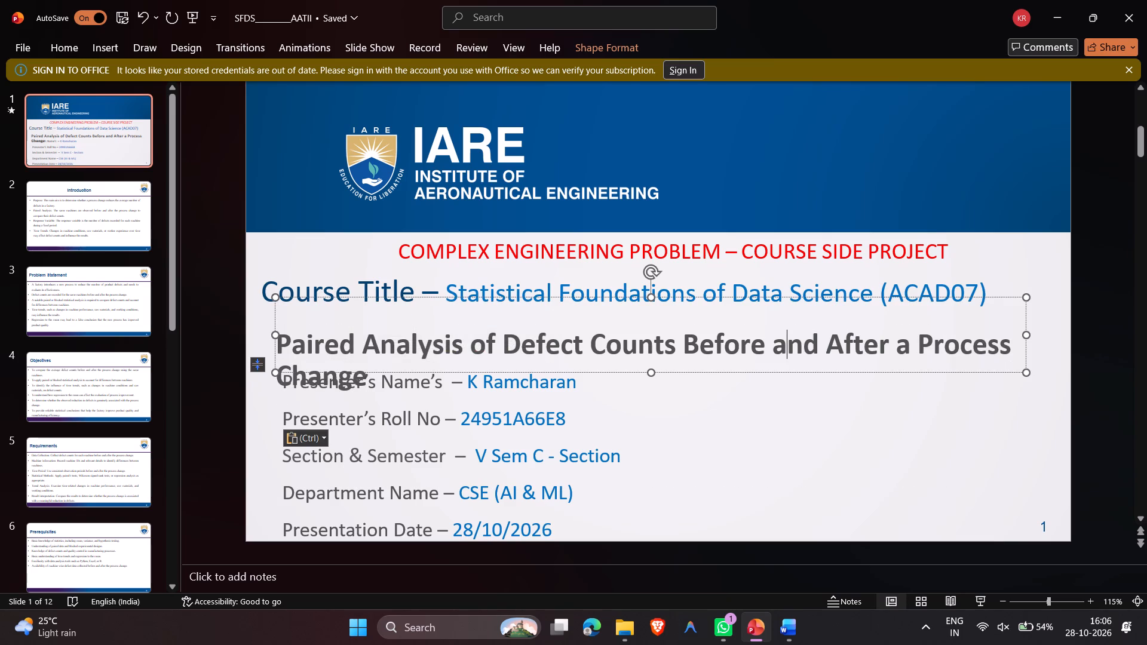
pyautogui.moveTo(364, 380); pyautogui.dragTo(314, 355)
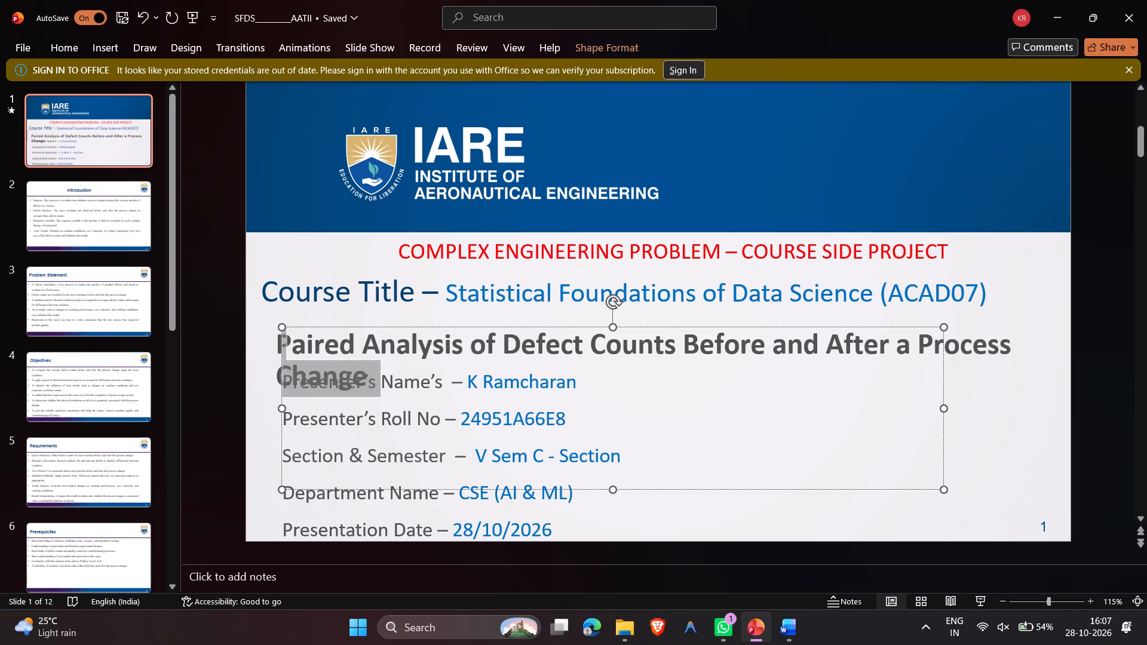
pyautogui.moveTo(314, 355); pyautogui.dragTo(375, 358)
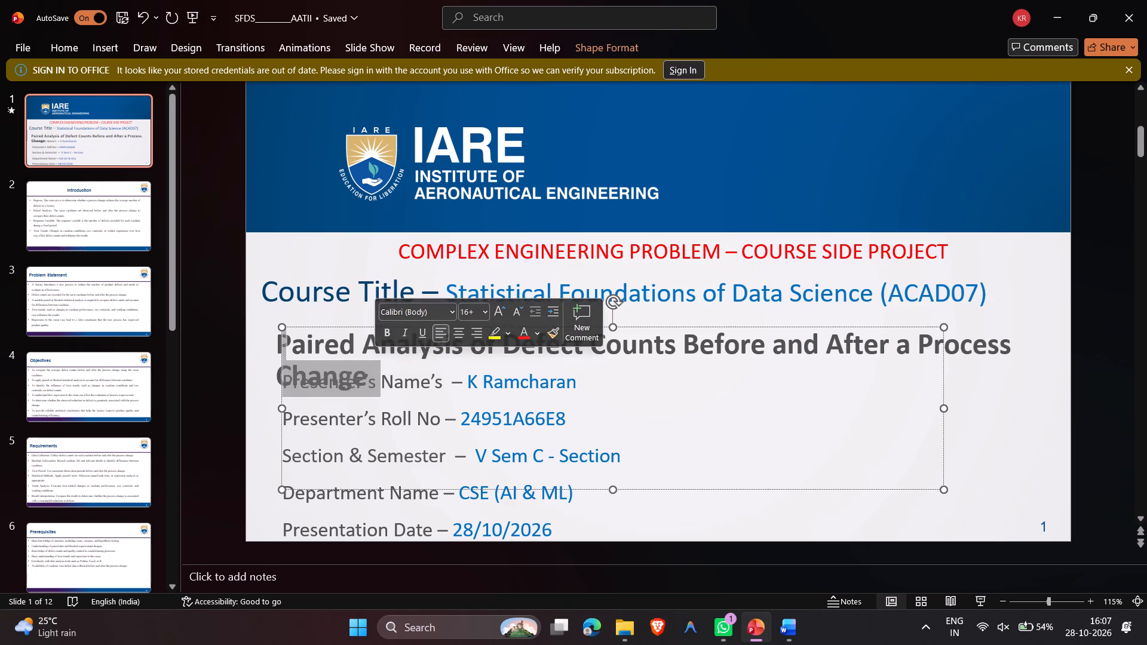
pyautogui.click(698, 351)
pyautogui.moveTo(1012, 343); pyautogui.dragTo(329, 352)
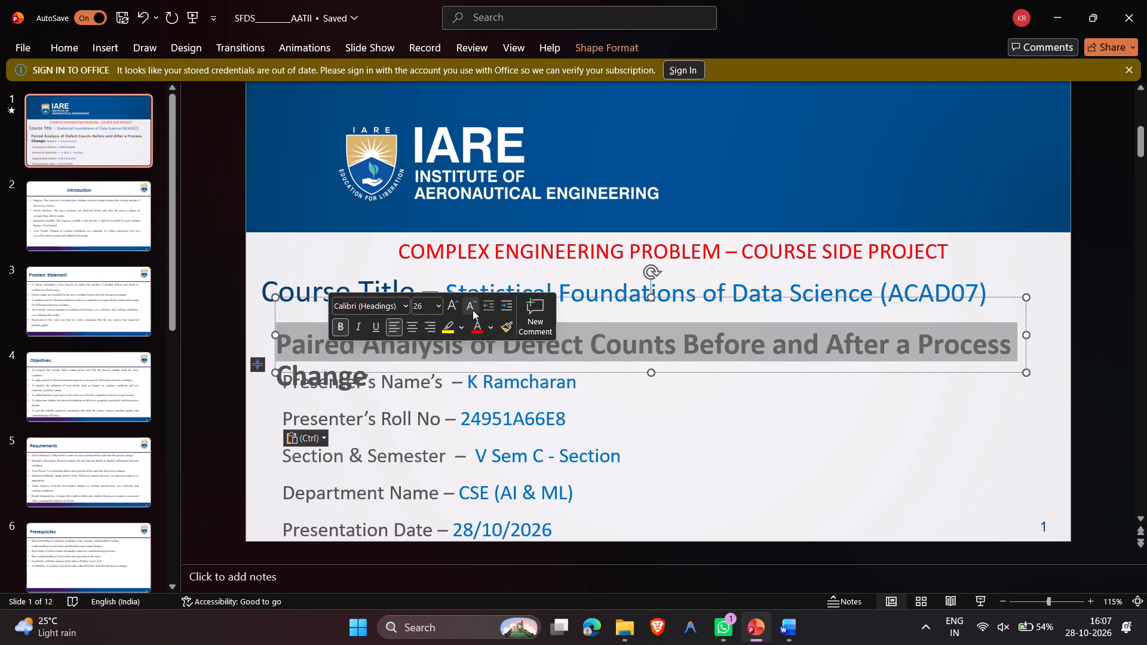
pyautogui.click(473, 310)
pyautogui.click(473, 310)
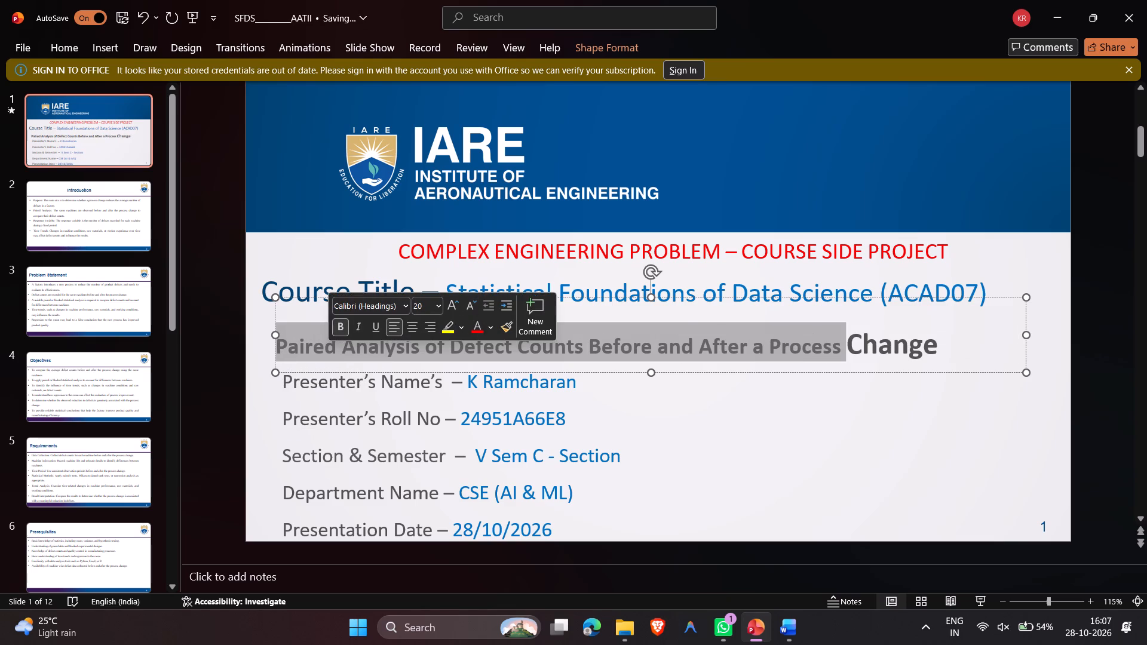
# Reduce the font size of the title's last word, "Change", to match the rest of the title.
pyautogui.click(943, 345)
pyautogui.moveTo(943, 345); pyautogui.dragTo(873, 346)
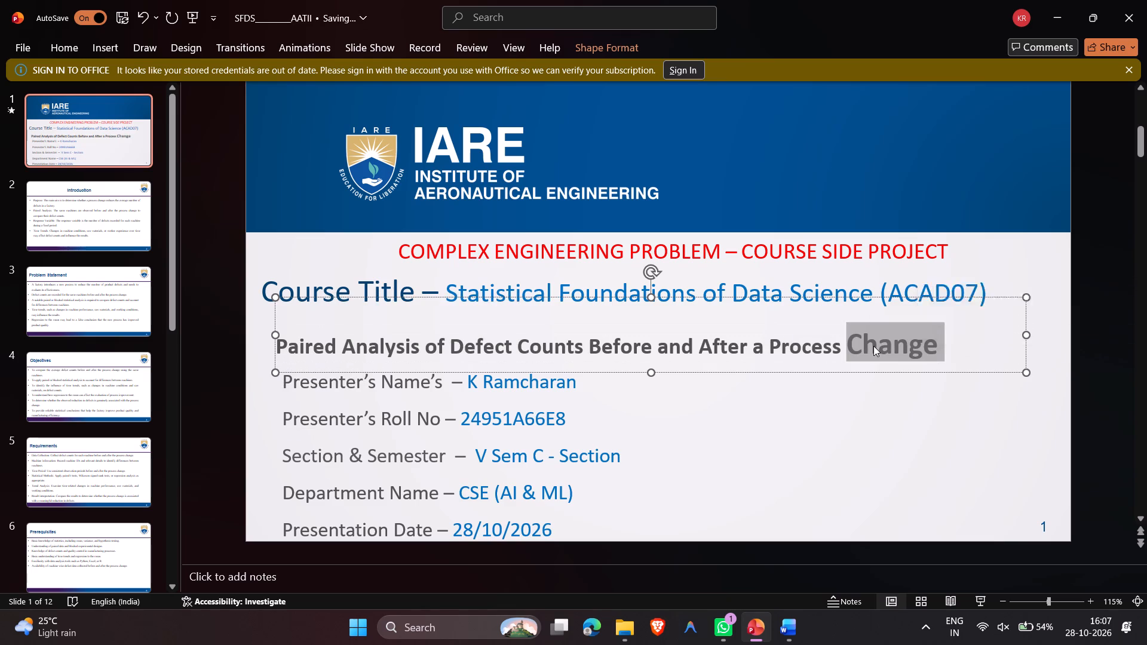
pyautogui.click(1010, 297)
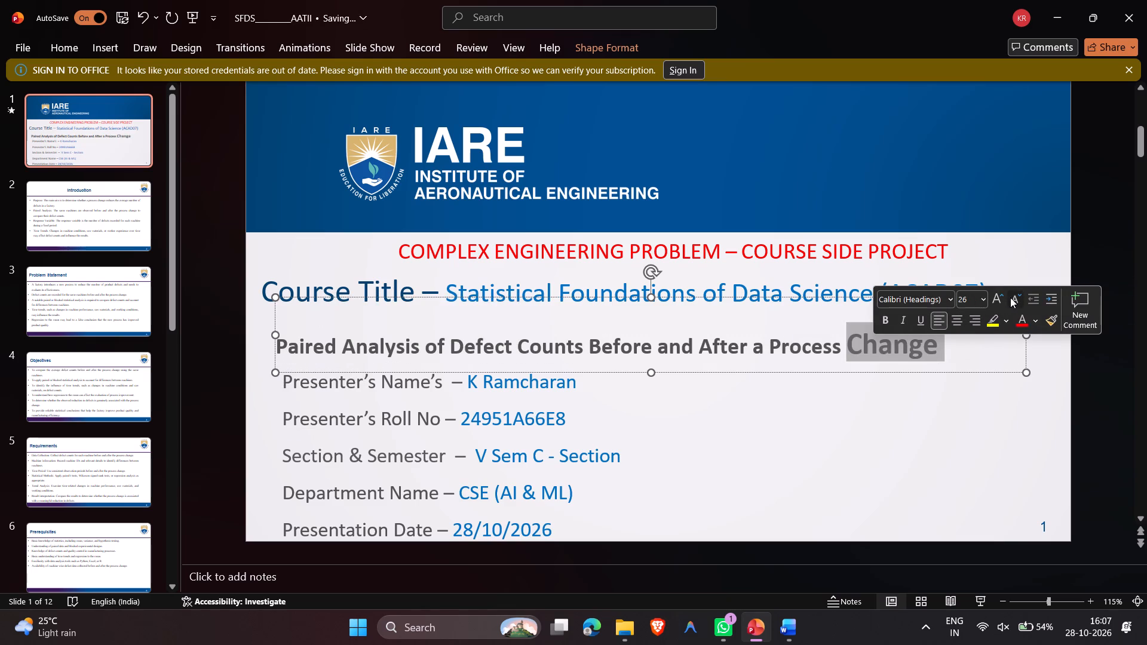
pyautogui.click(1010, 297)
pyautogui.click(913, 400)
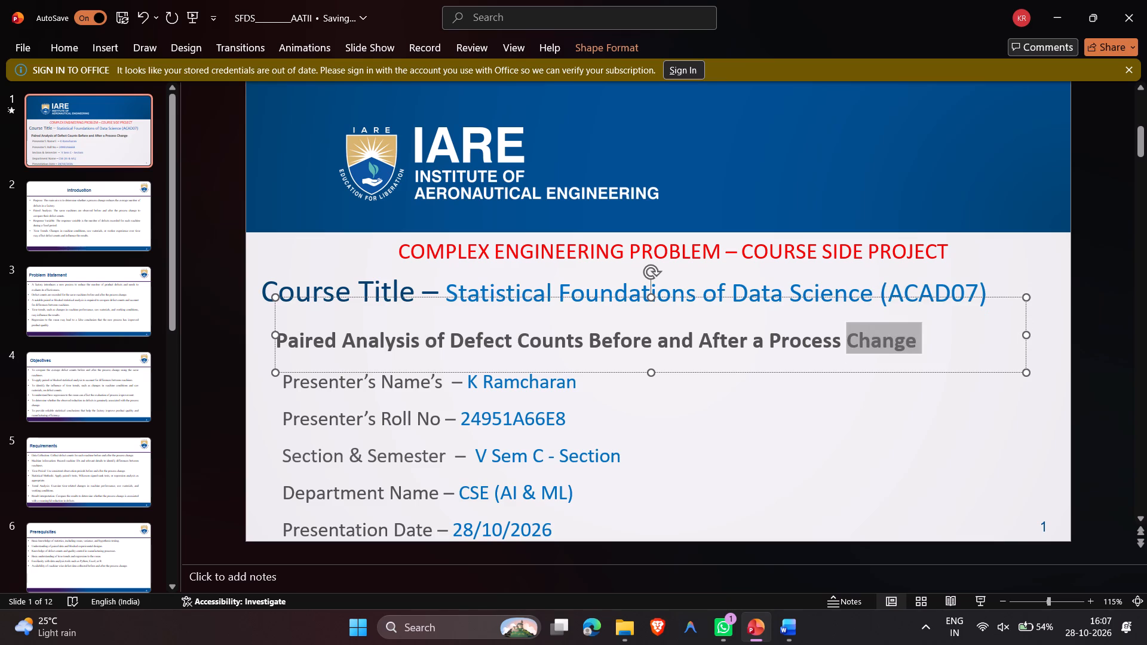
# Set the font size of the whole project title on the title slide to 22.
pyautogui.moveTo(926, 343); pyautogui.dragTo(371, 353)
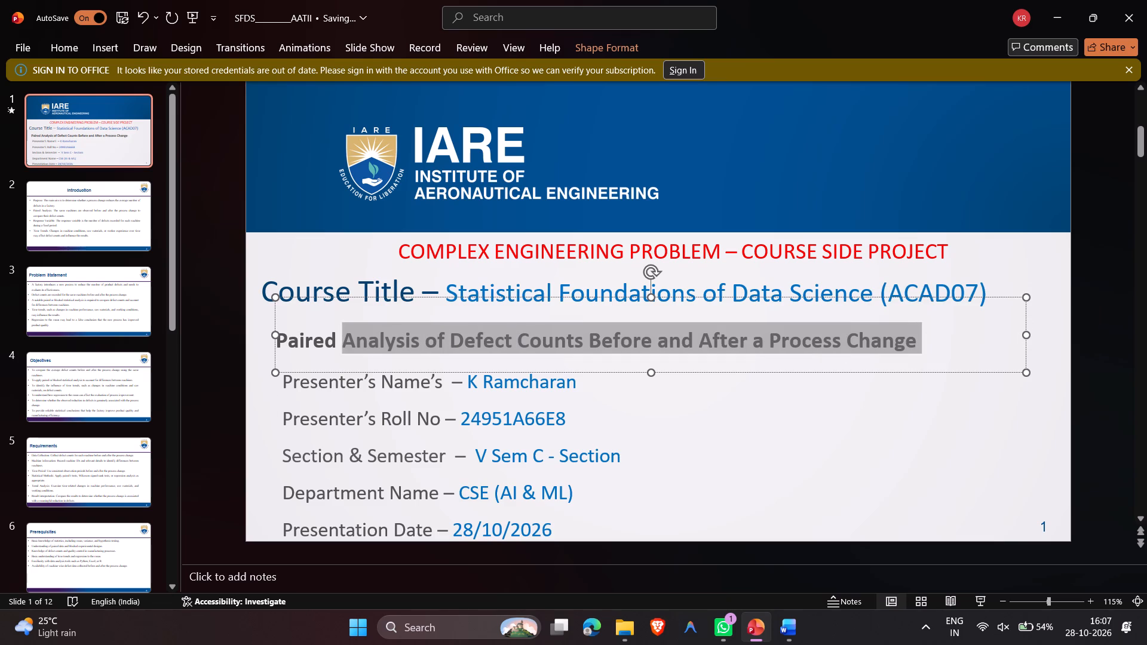
pyautogui.moveTo(371, 353); pyautogui.dragTo(309, 344)
pyautogui.click(428, 293)
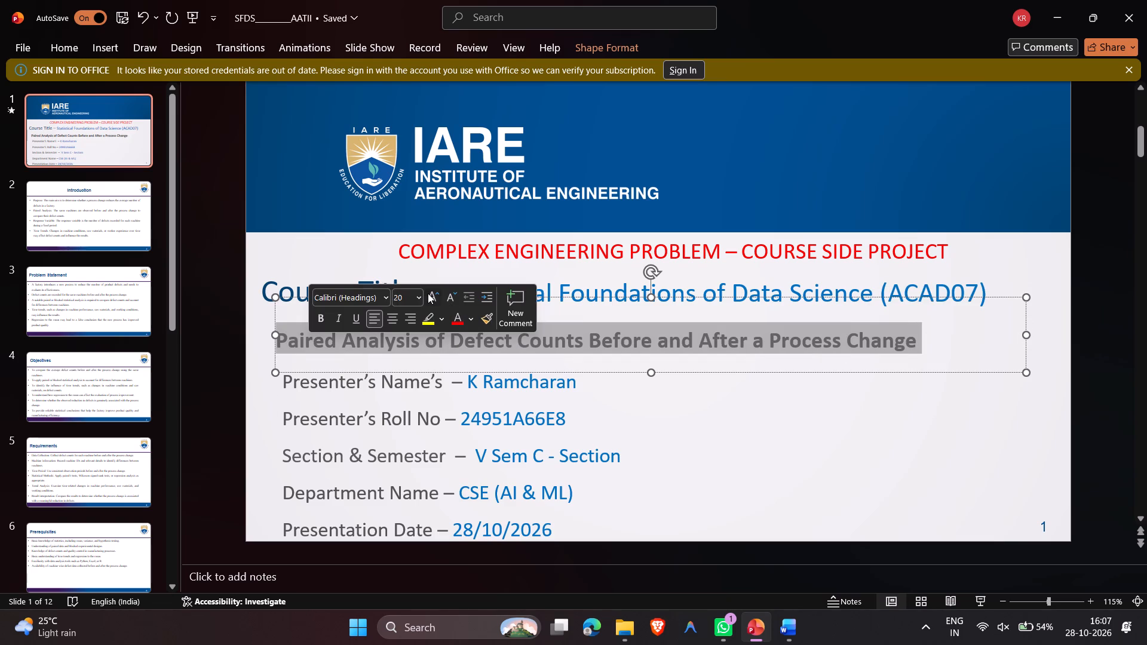
pyautogui.click(457, 298)
pyautogui.click(406, 296)
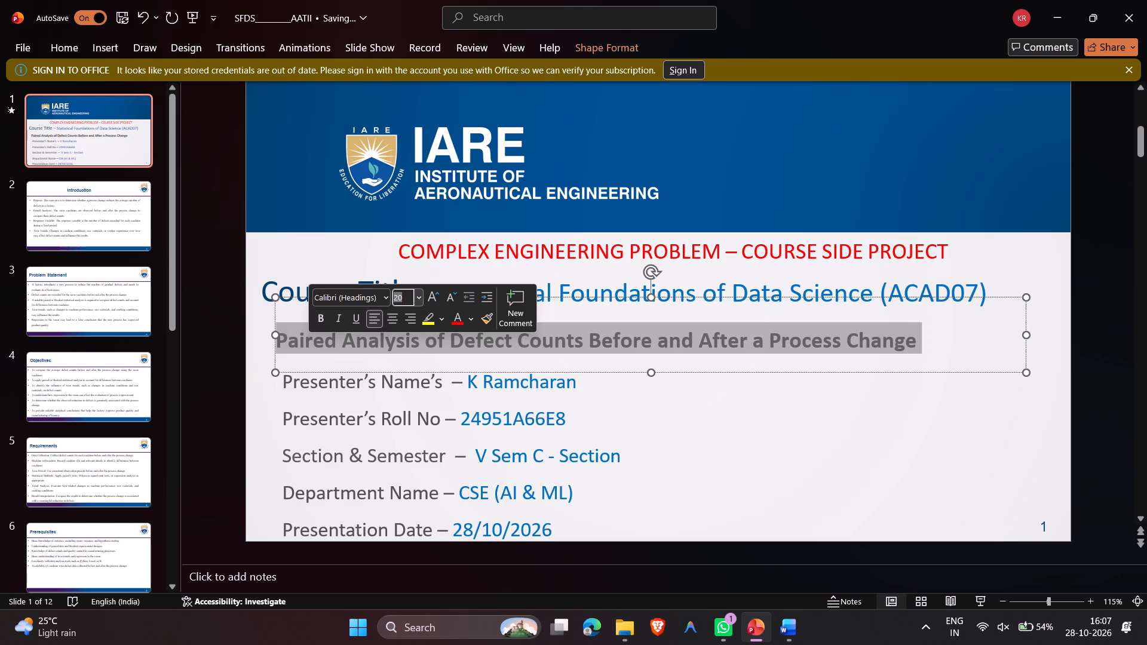
pyautogui.write('22')
pyautogui.press('Return')
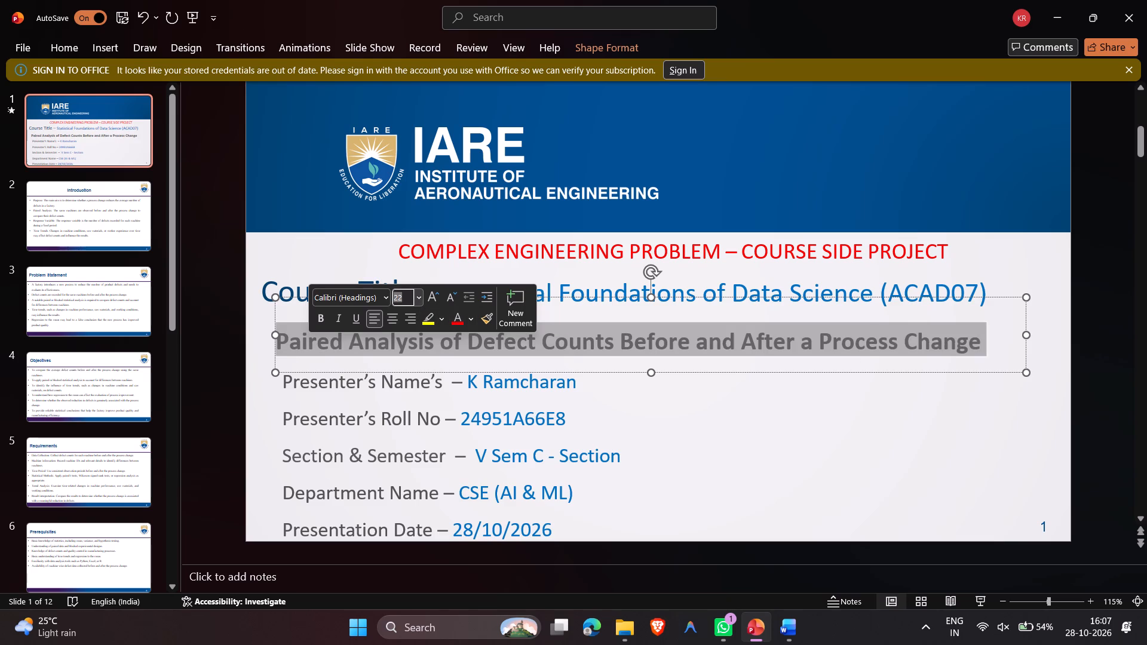
# Recolor the project title text with the darker shade of the blue accent theme color.
pyautogui.click(463, 318)
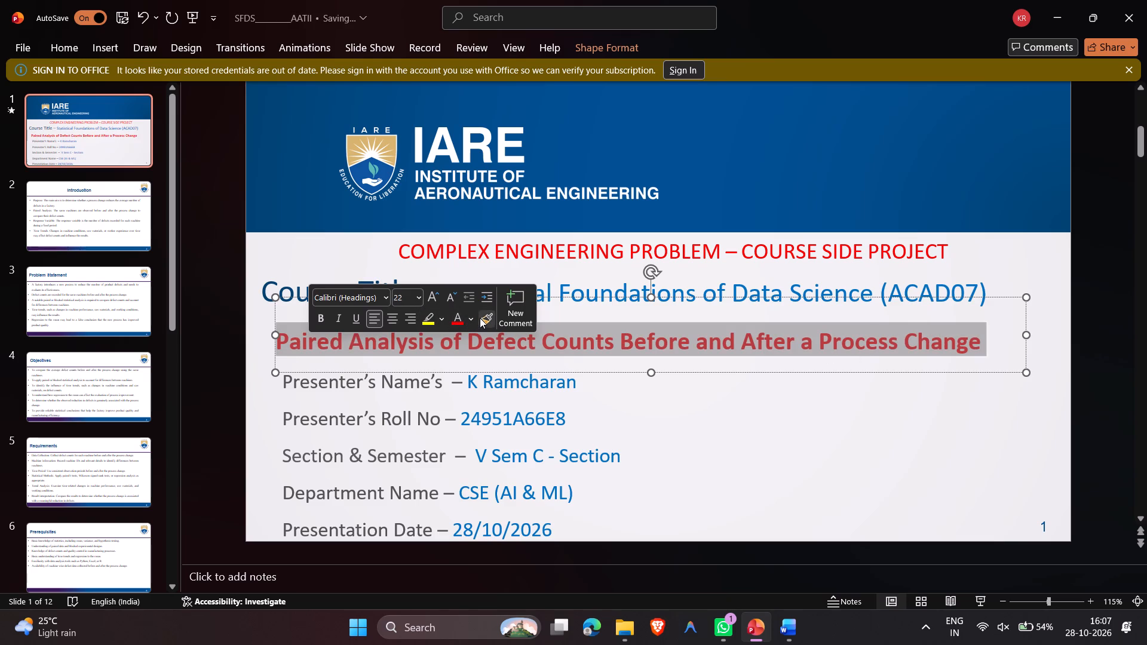
pyautogui.click(469, 319)
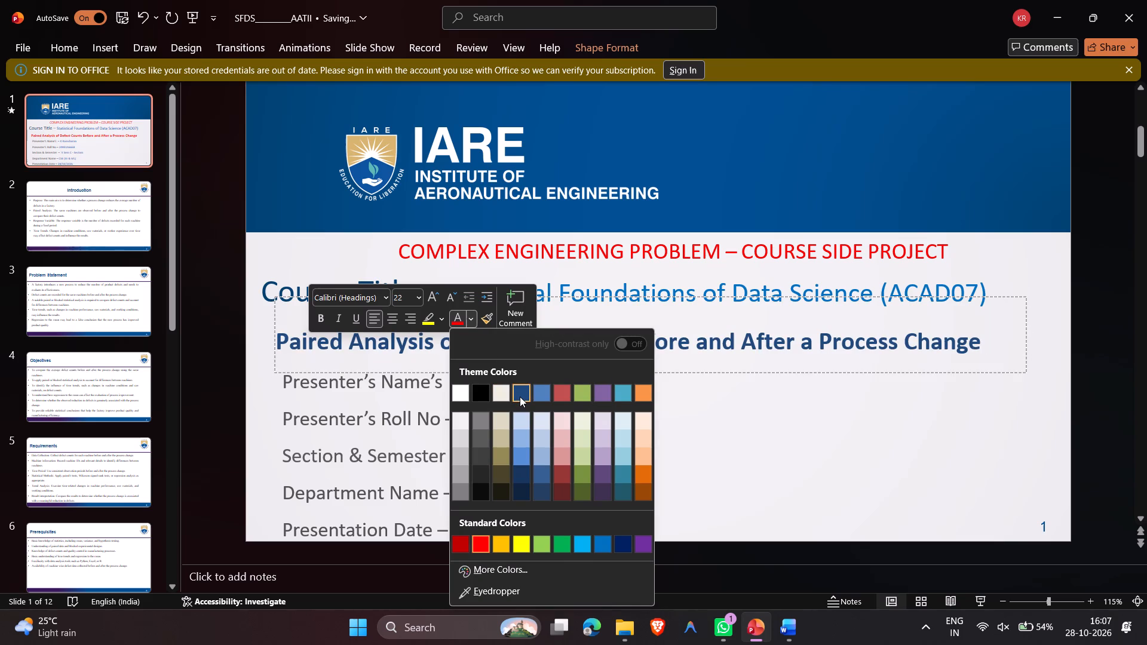
pyautogui.click(547, 473)
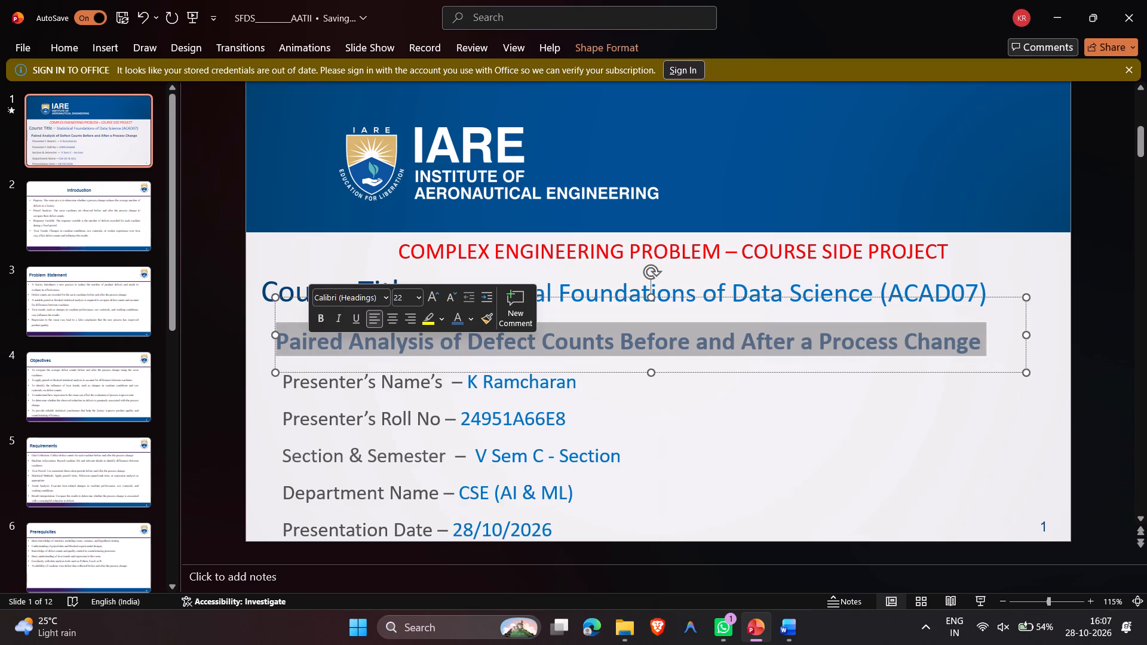
pyautogui.click(732, 429)
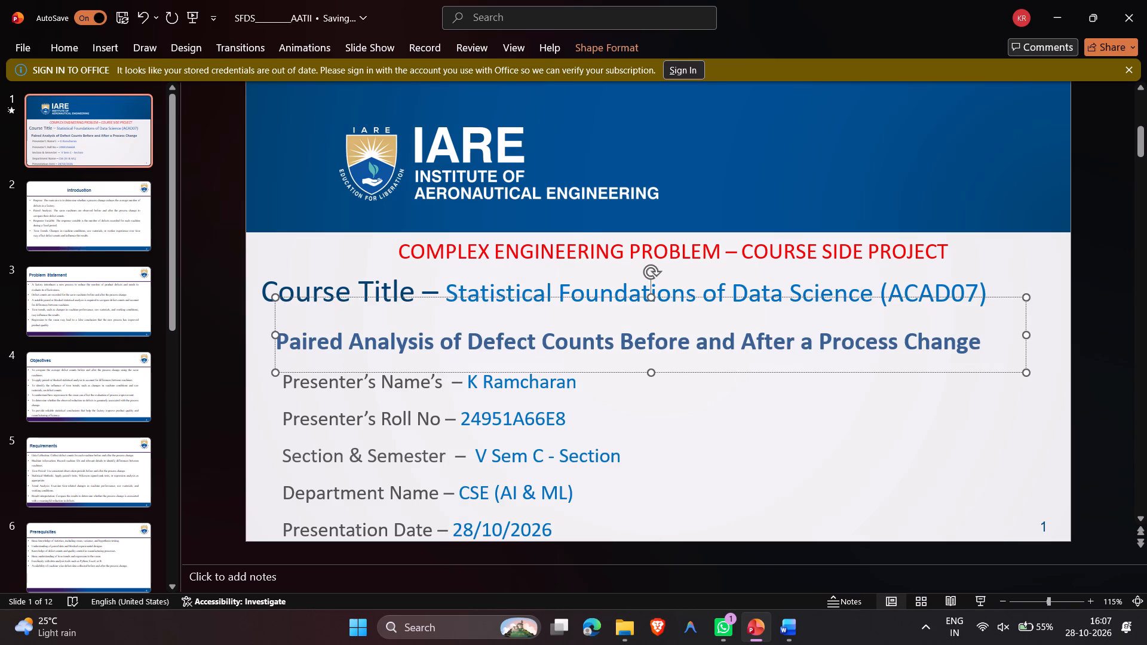
# Review the presentation's slides from the title slide through to the end and return to slide 1.
pyautogui.scroll(-4, 683, 428)
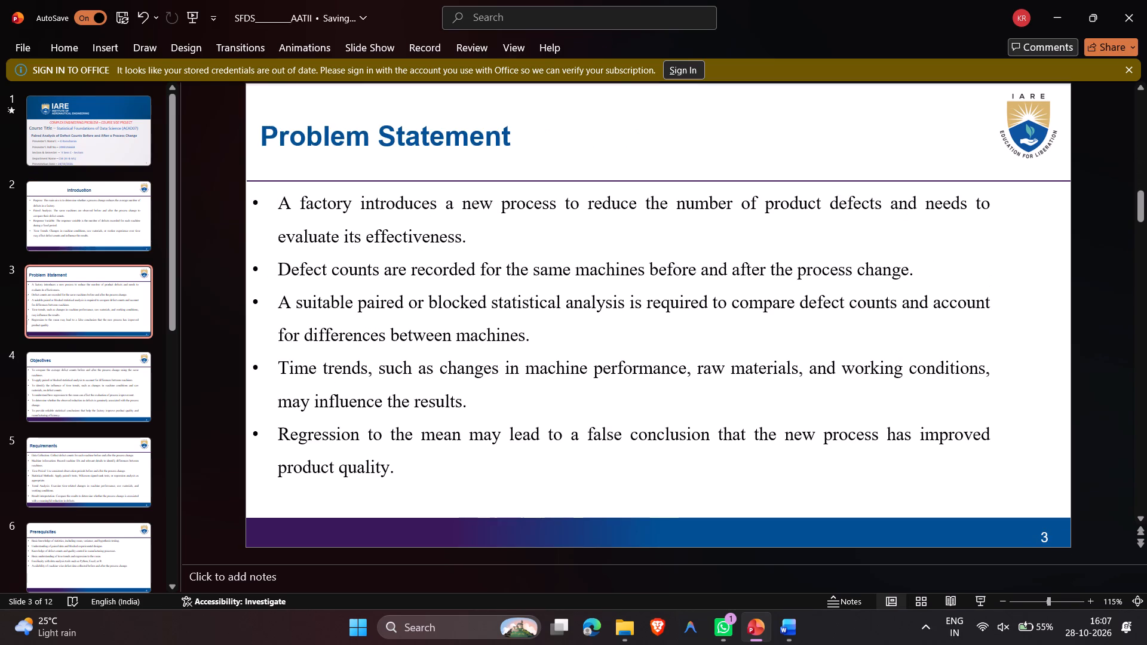
pyautogui.scroll(-10, 683, 428)
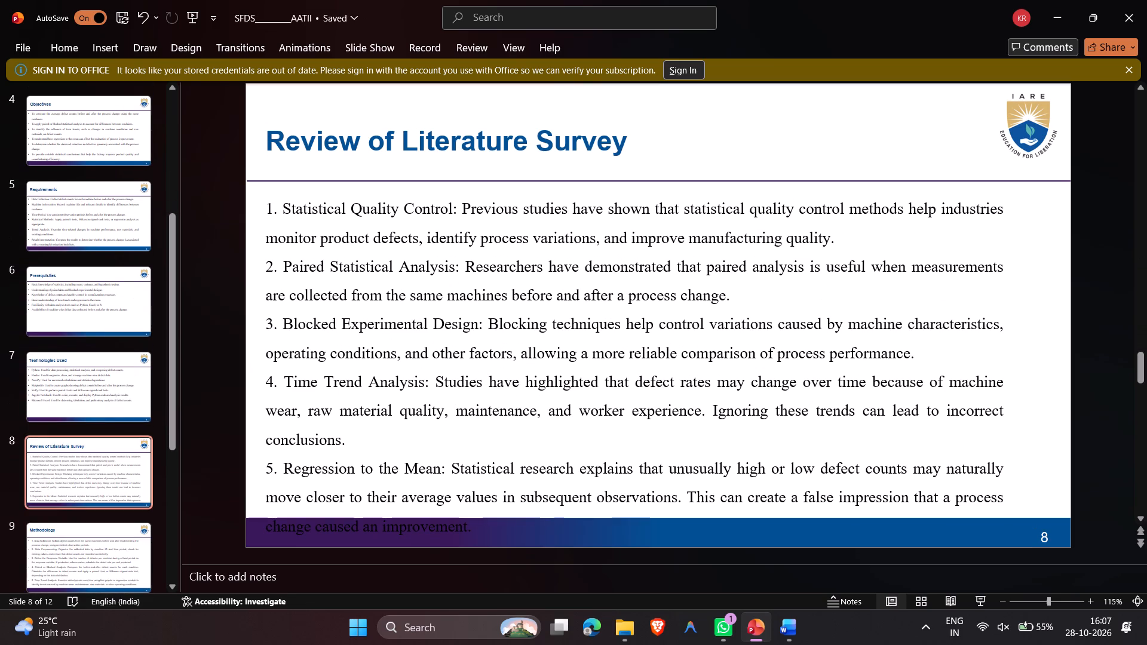
pyautogui.scroll(-8, 683, 428)
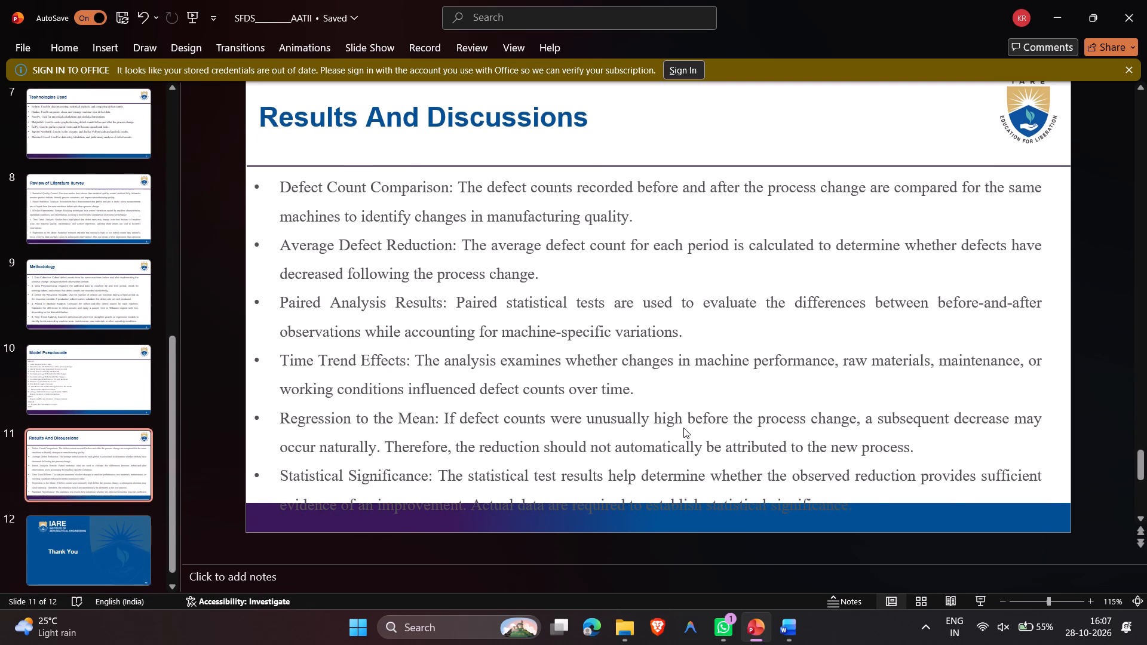
pyautogui.scroll(-2, 683, 428)
pyautogui.scroll(6, 683, 428)
pyautogui.scroll(16, 683, 428)
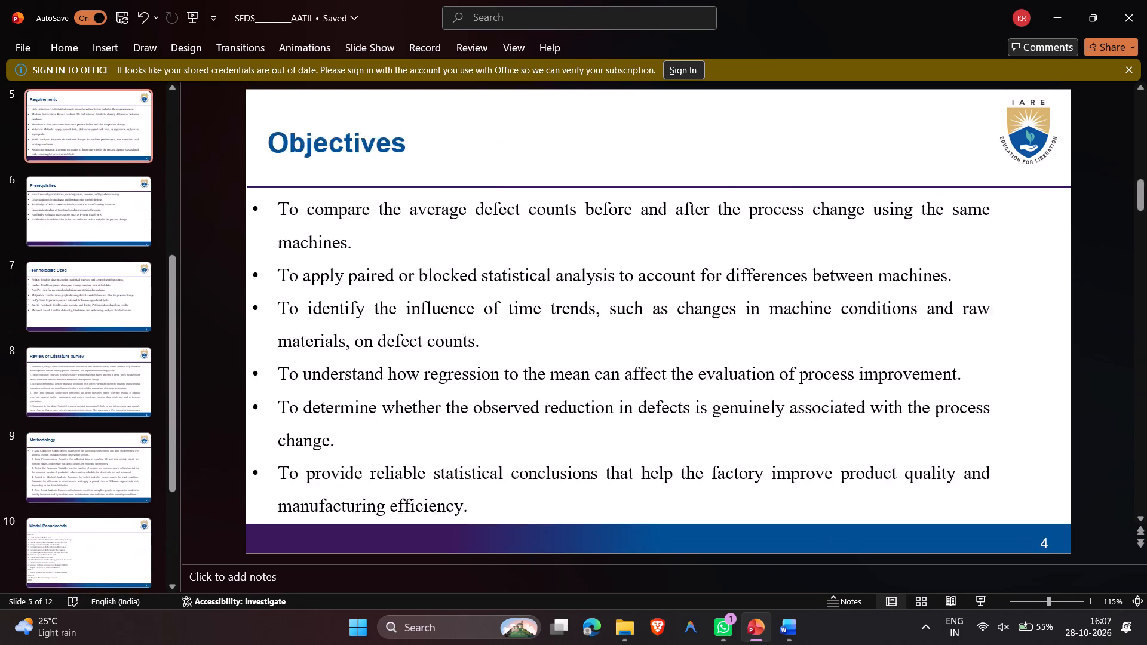
pyautogui.scroll(7, 683, 428)
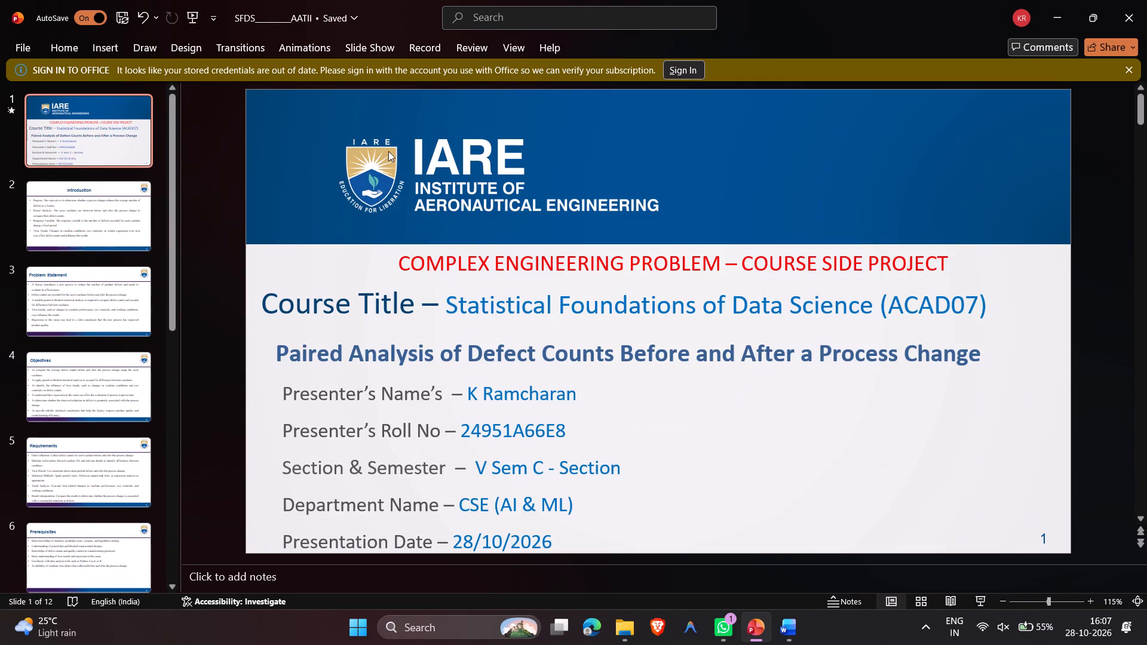
# Start recording the presentation from the beginning.
pyautogui.click(431, 43)
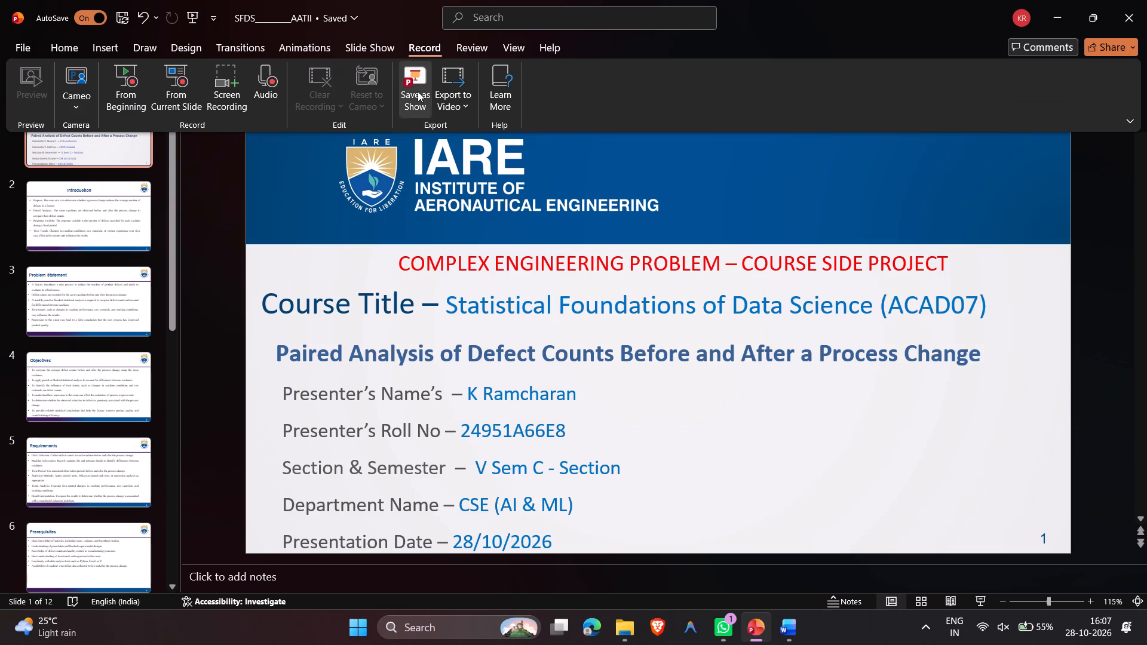
pyautogui.click(134, 81)
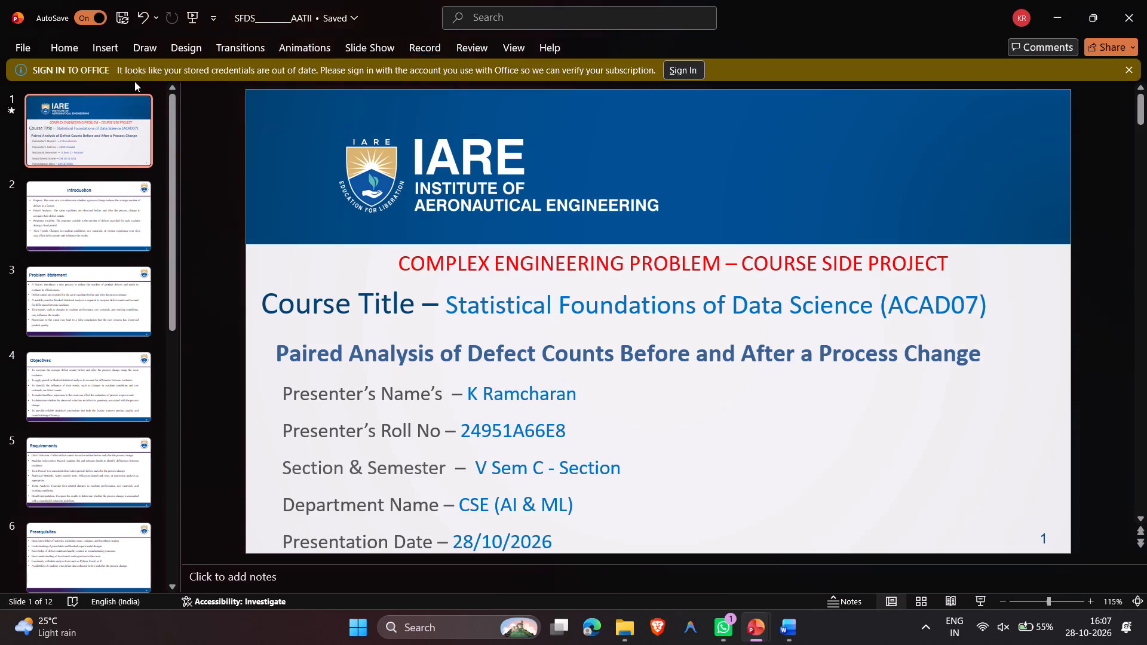
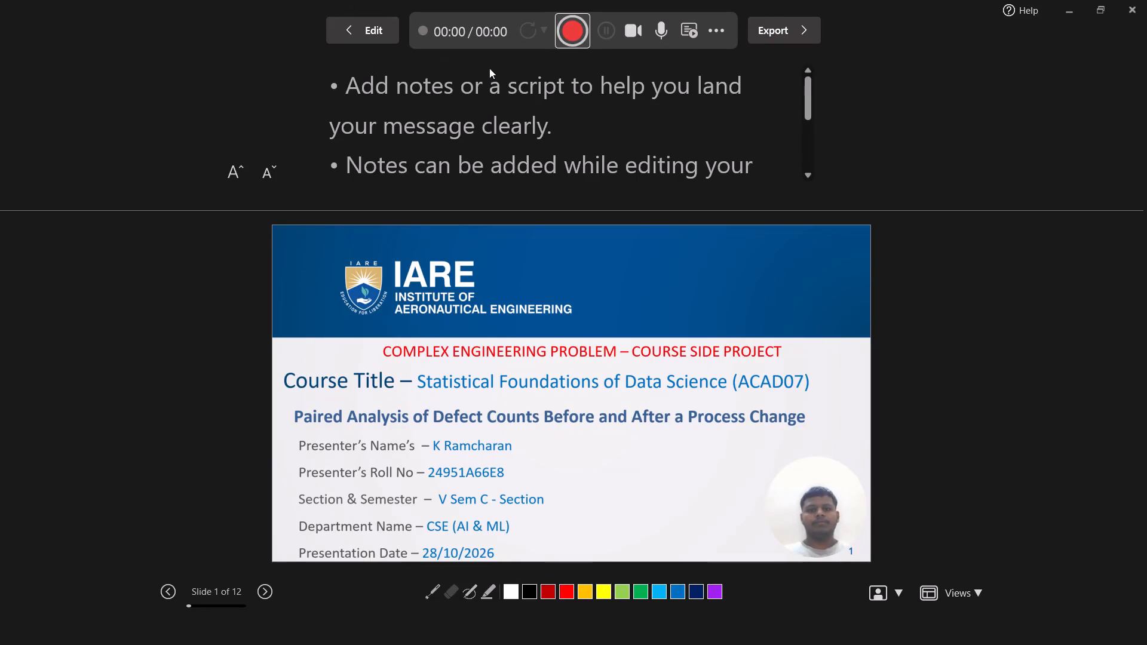
# Record the title slide with the camera on, and advance the recording to the Introduction slide.
pyautogui.click(571, 29)
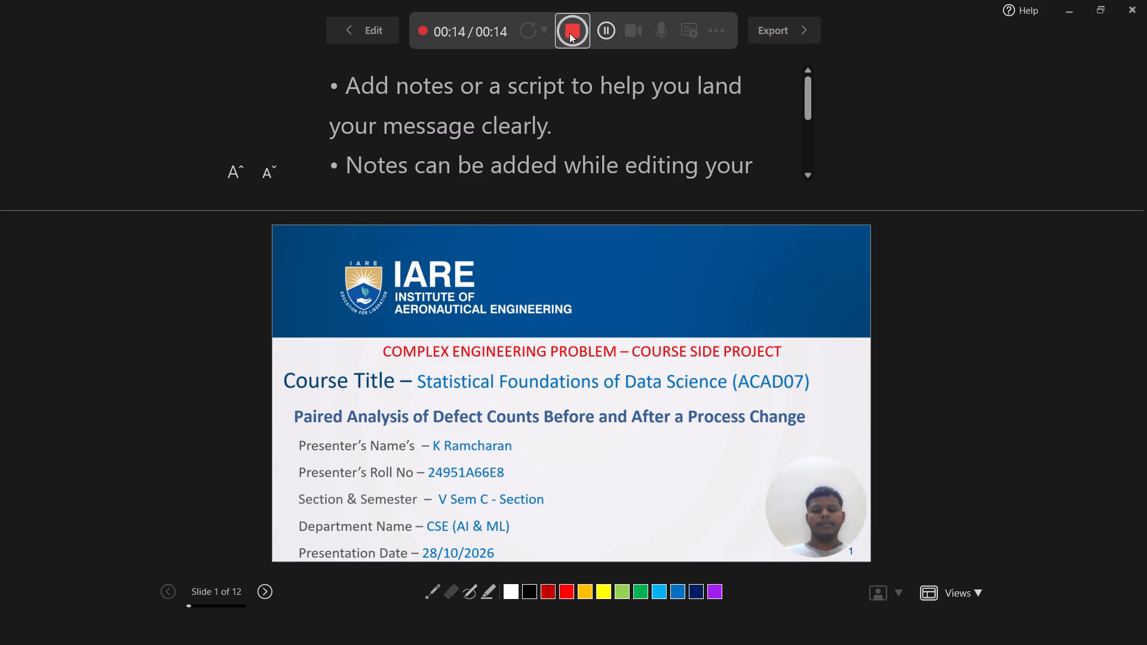
pyautogui.press('Right')
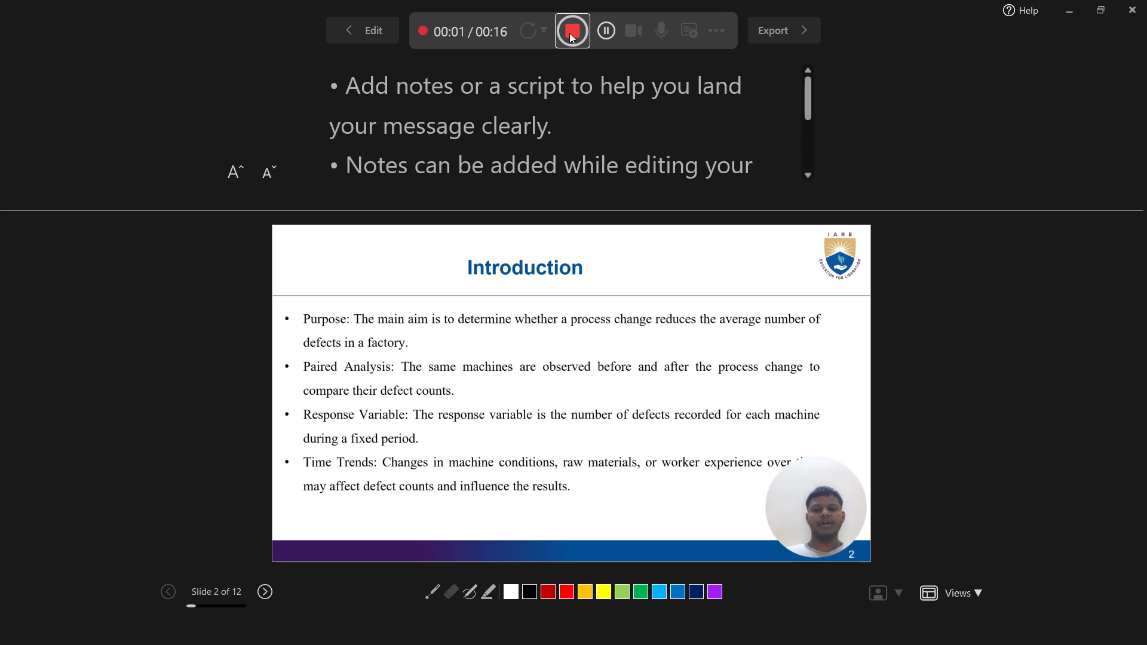
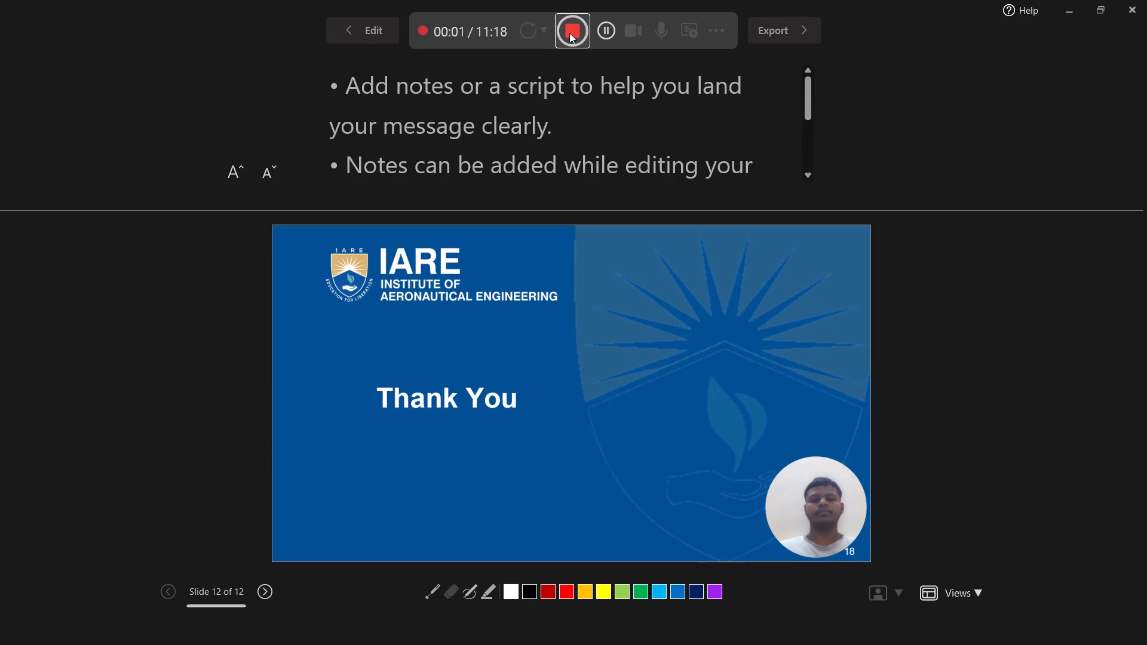
# Stop the narrated camera recording on the closing Thank You slide.
pyautogui.click(572, 26)
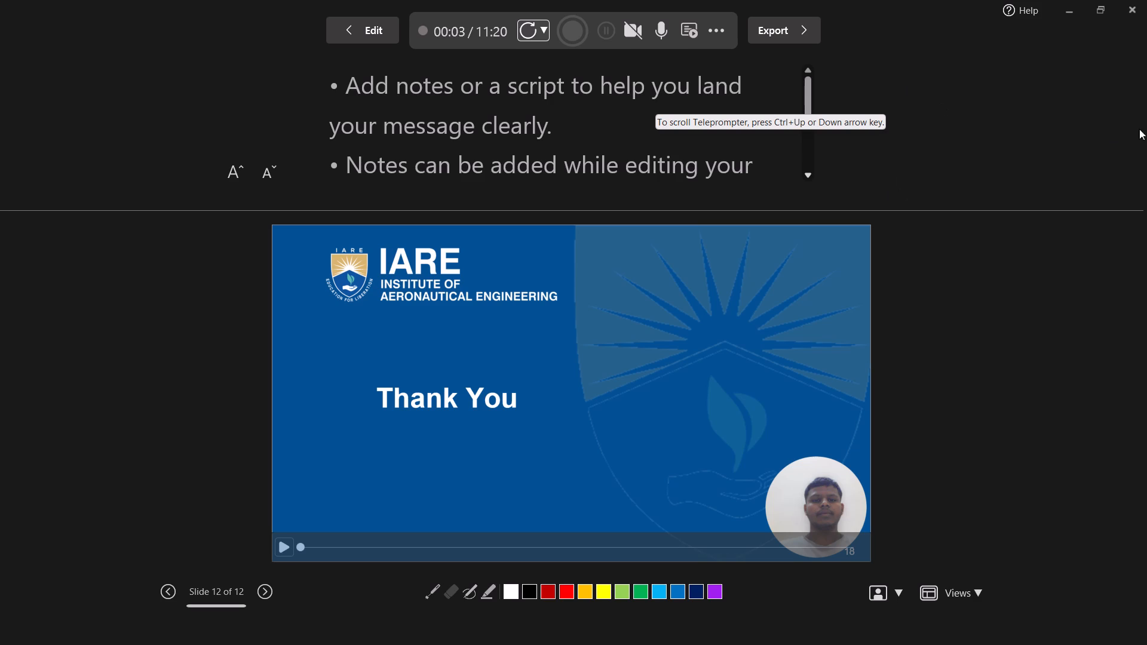
# Customize the video export to HD (720p) with recorded timings and narrations and 60.00 seconds spent on each slide.
pyautogui.click(789, 35)
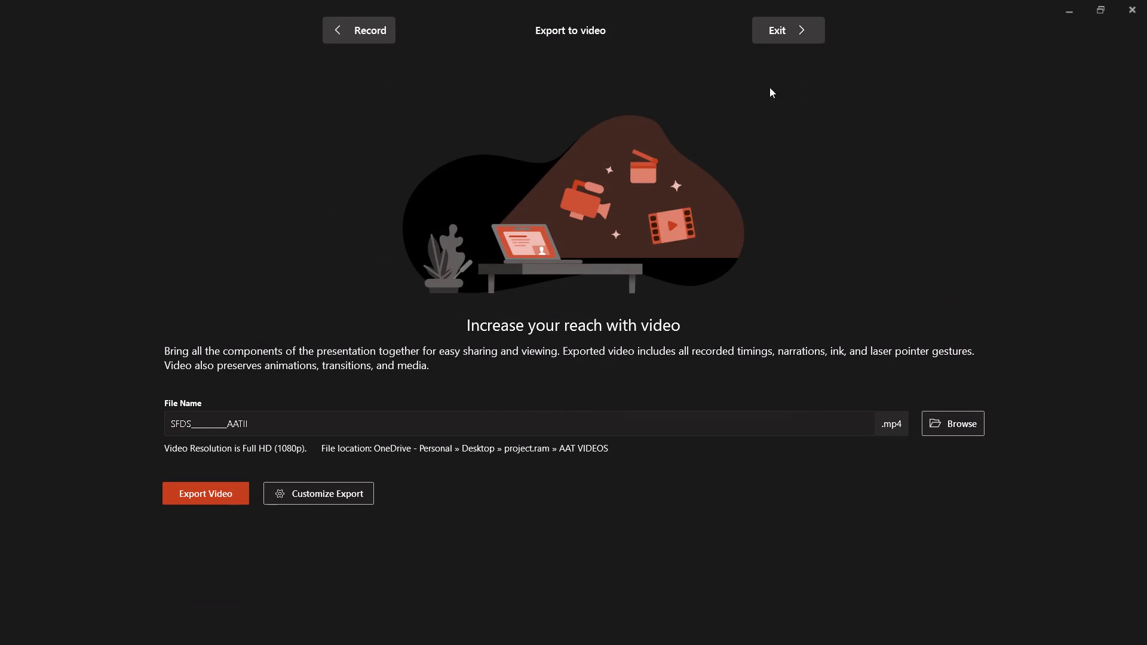
pyautogui.click(317, 489)
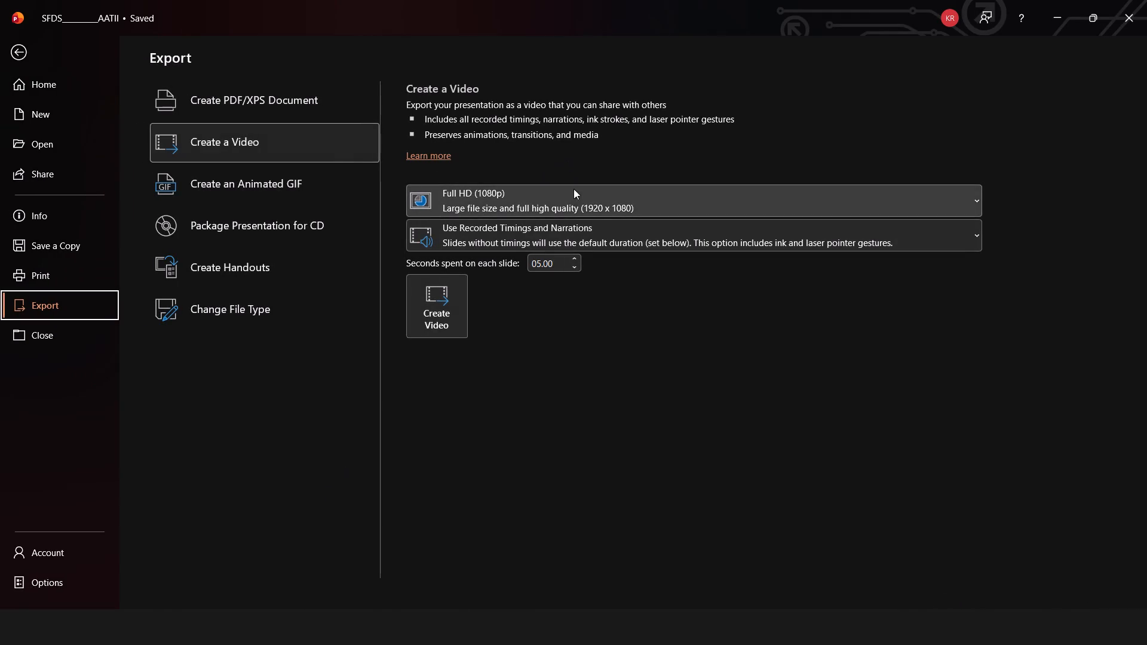
pyautogui.click(572, 197)
pyautogui.click(605, 304)
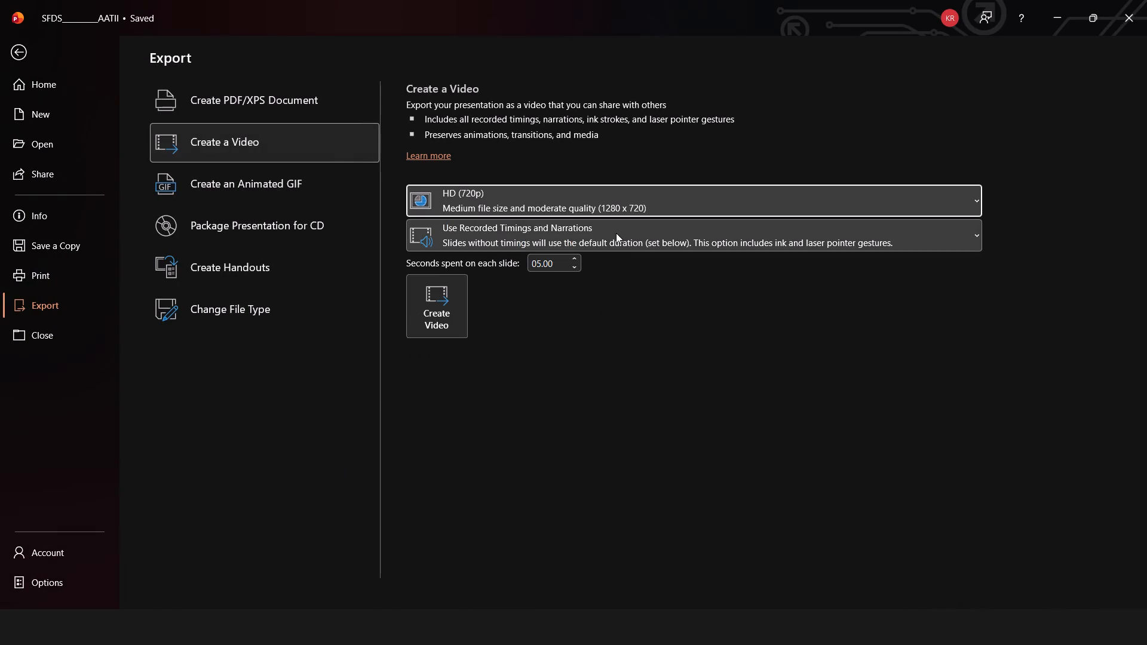
pyautogui.click(616, 233)
pyautogui.click(612, 308)
pyautogui.click(564, 265)
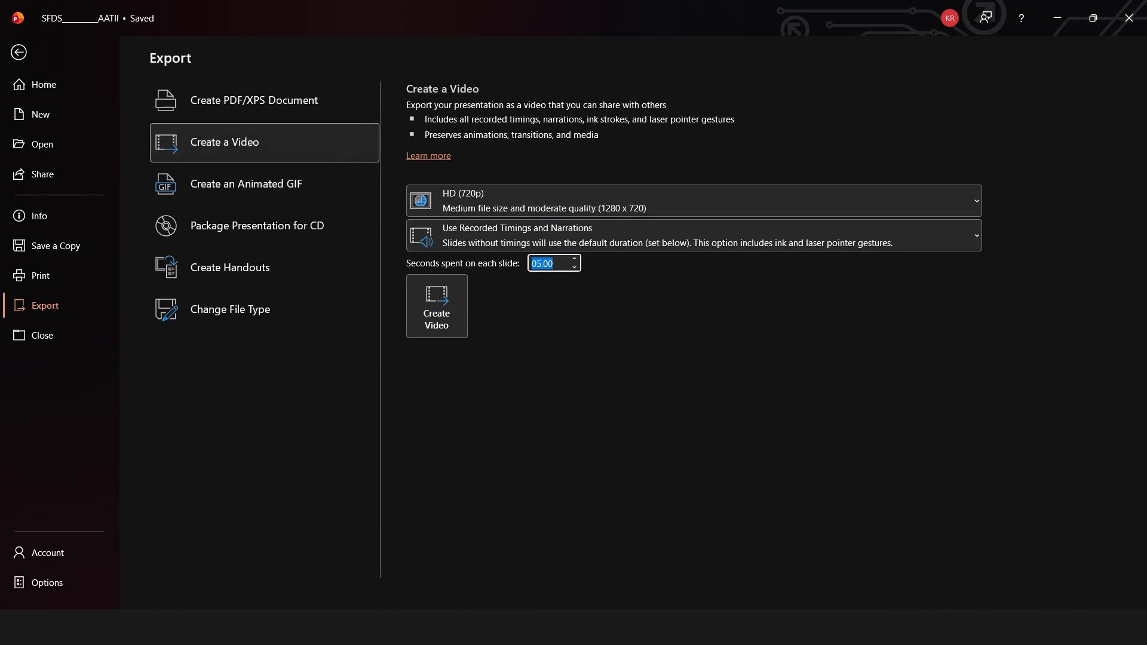
pyautogui.write('60.00')
pyautogui.click(462, 316)
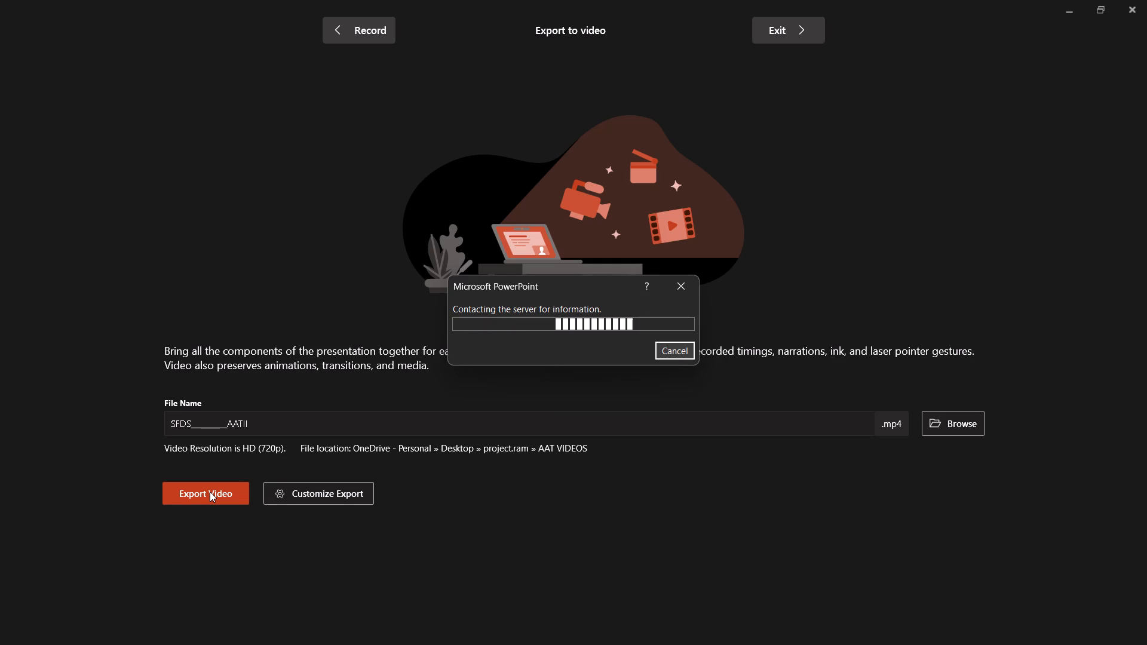
# Export the presentation as an MPEG-4 video into the AAT VIDEOS folder, keeping the suggested SFDS AATII file name.
pyautogui.click(210, 492)
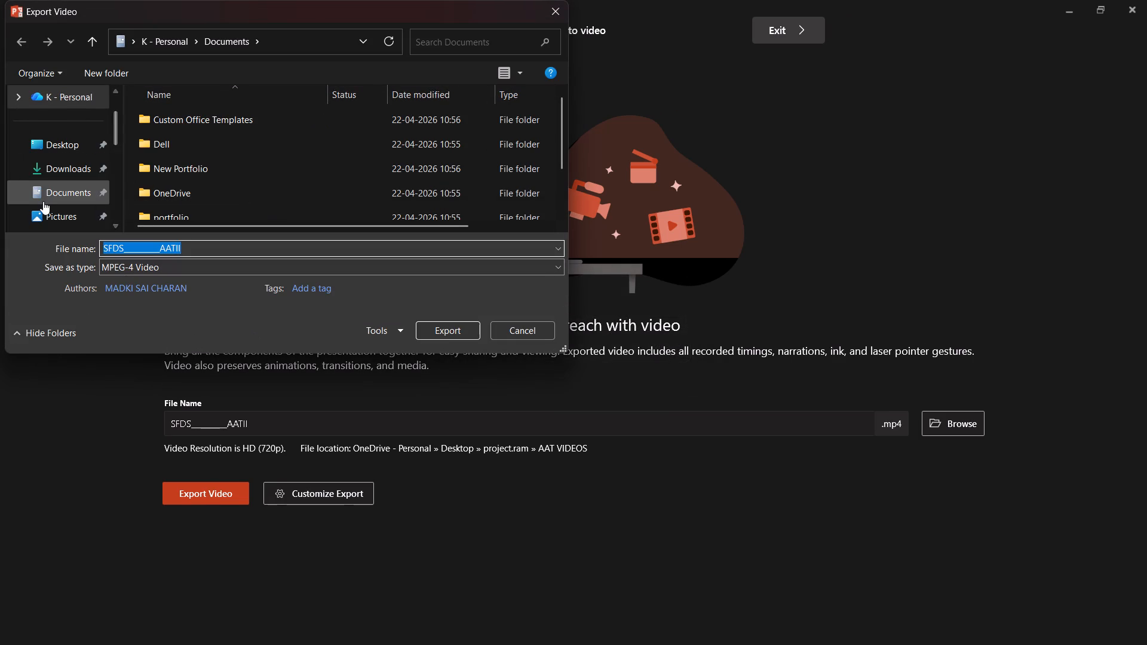
pyautogui.scroll(-2, 43, 201)
pyautogui.click(62, 159)
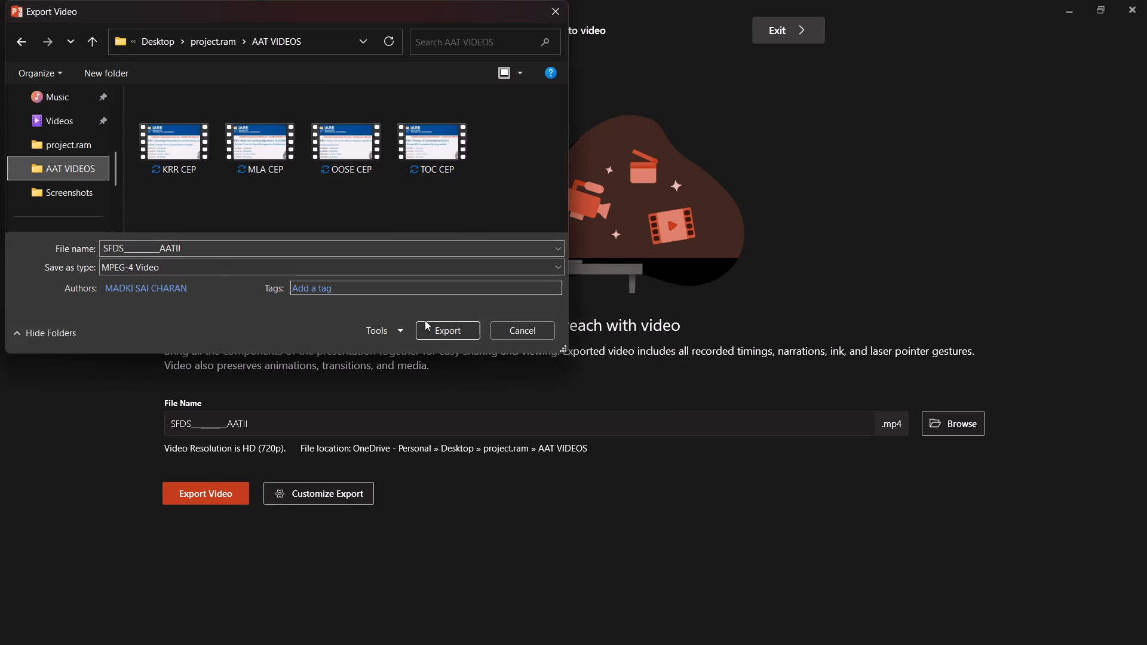
pyautogui.click(458, 327)
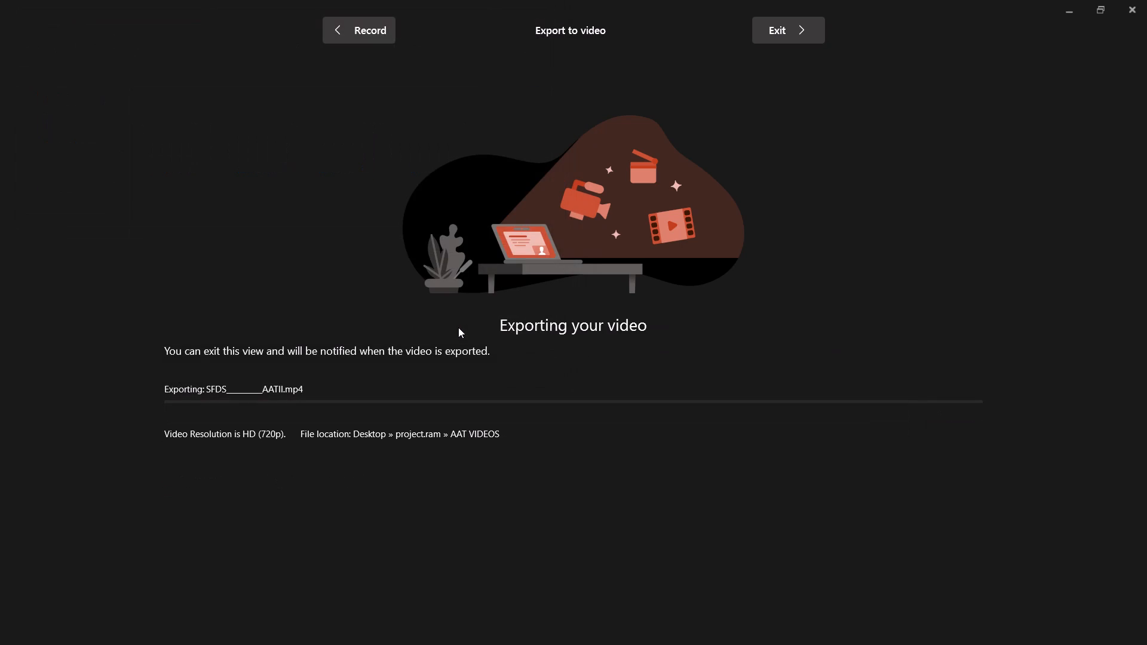
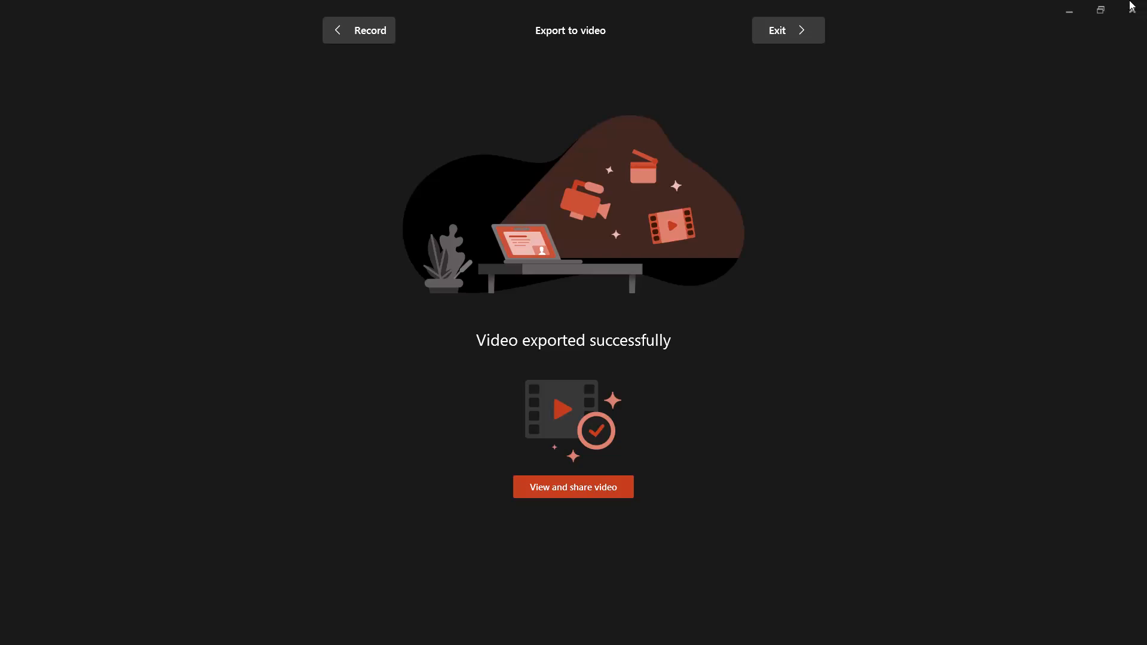
# Exit the video export view and close both the SFDS AATII presentation and the SFDS CEP Word document.
pyautogui.click(1134, 11)
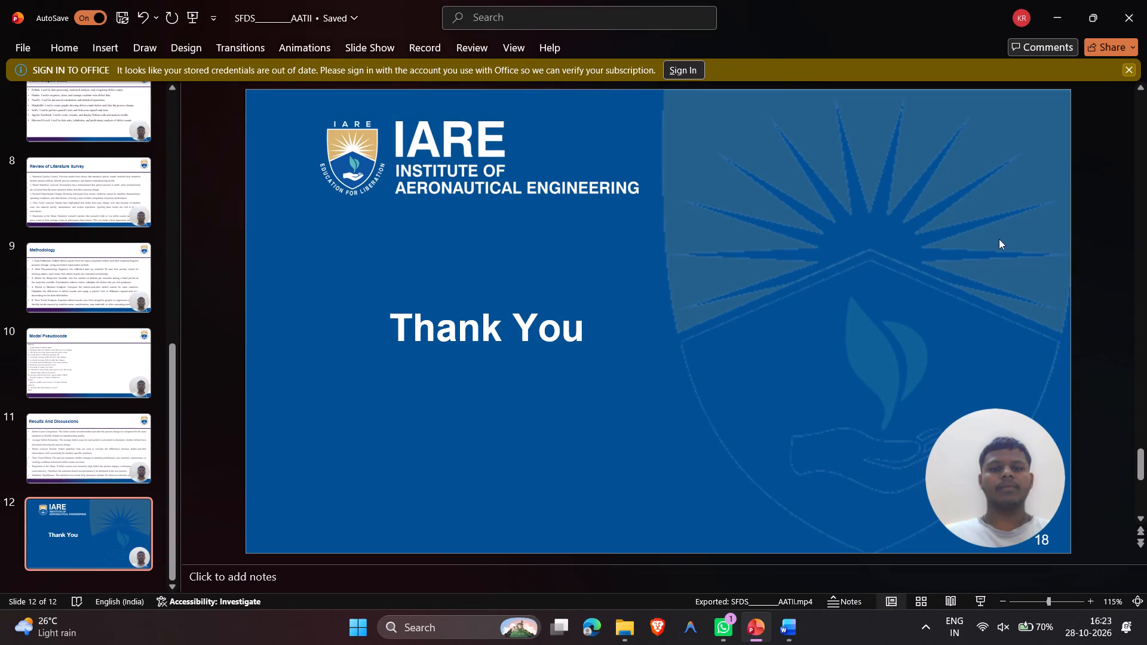
pyautogui.click(1128, 17)
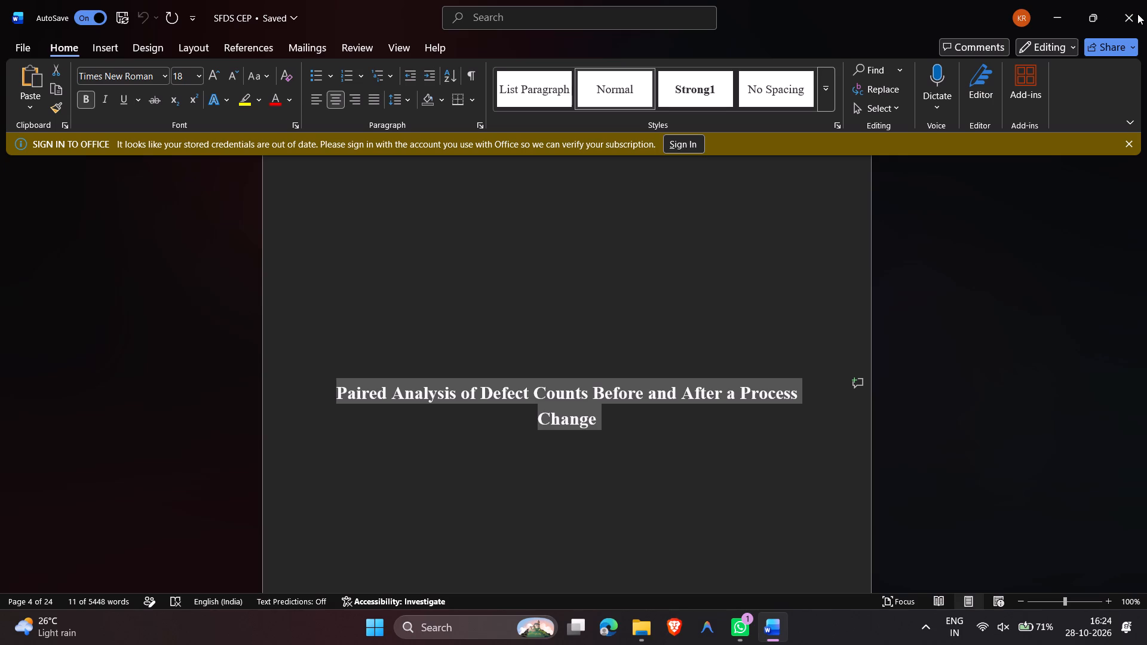
pyautogui.click(1137, 14)
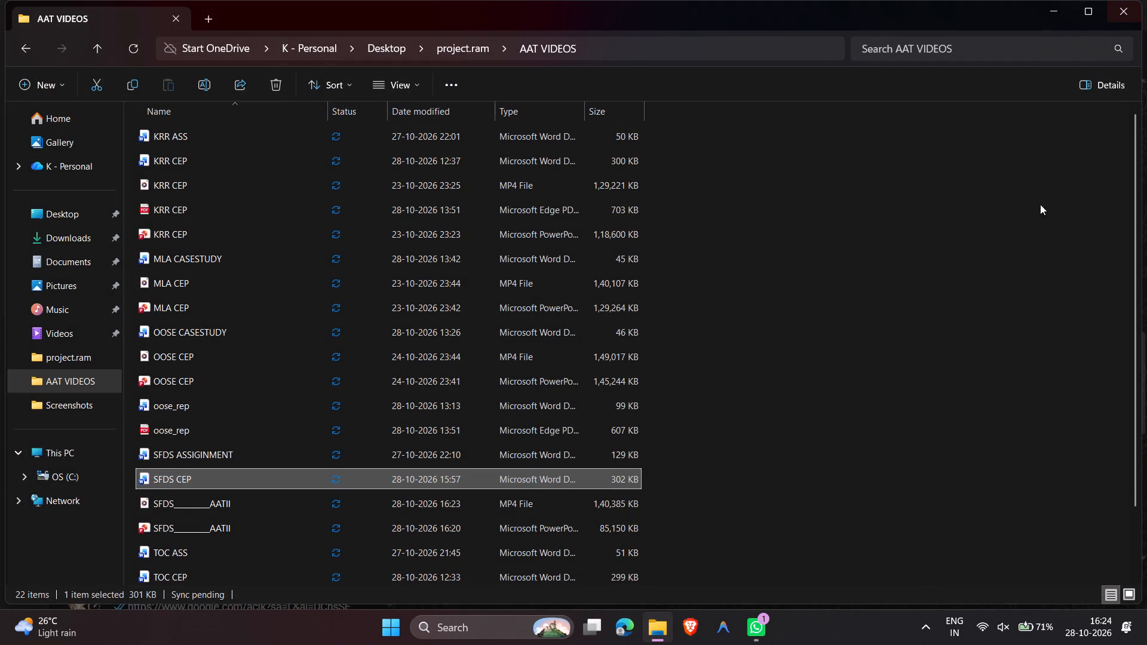
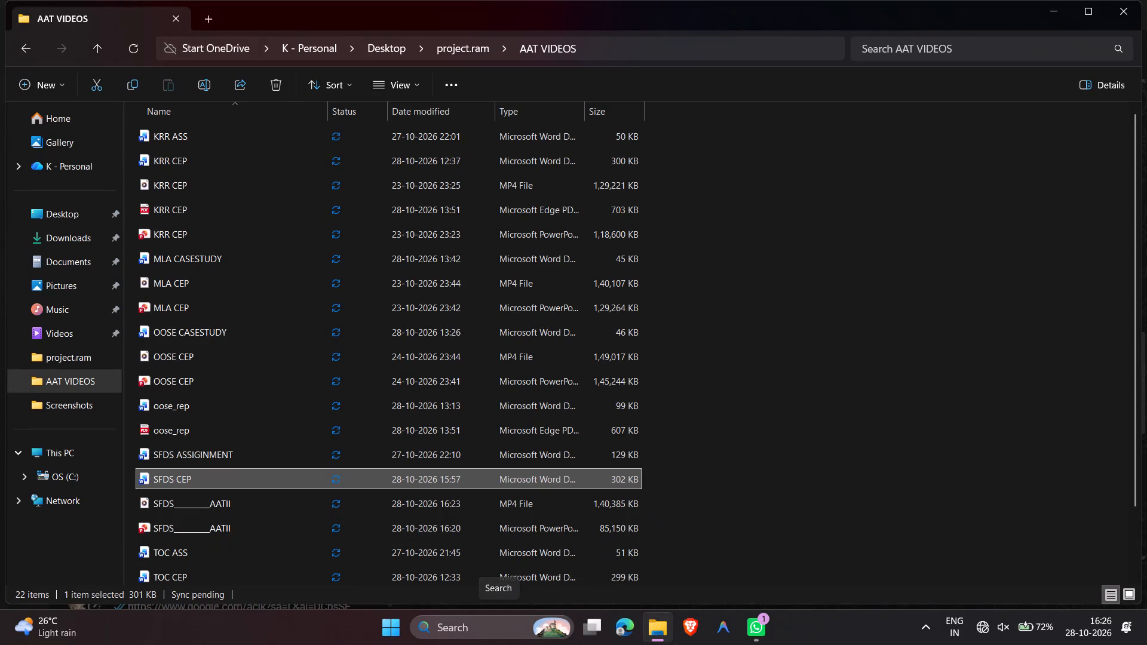
# Launch Google Chrome from the Windows search.
pyautogui.click(499, 631)
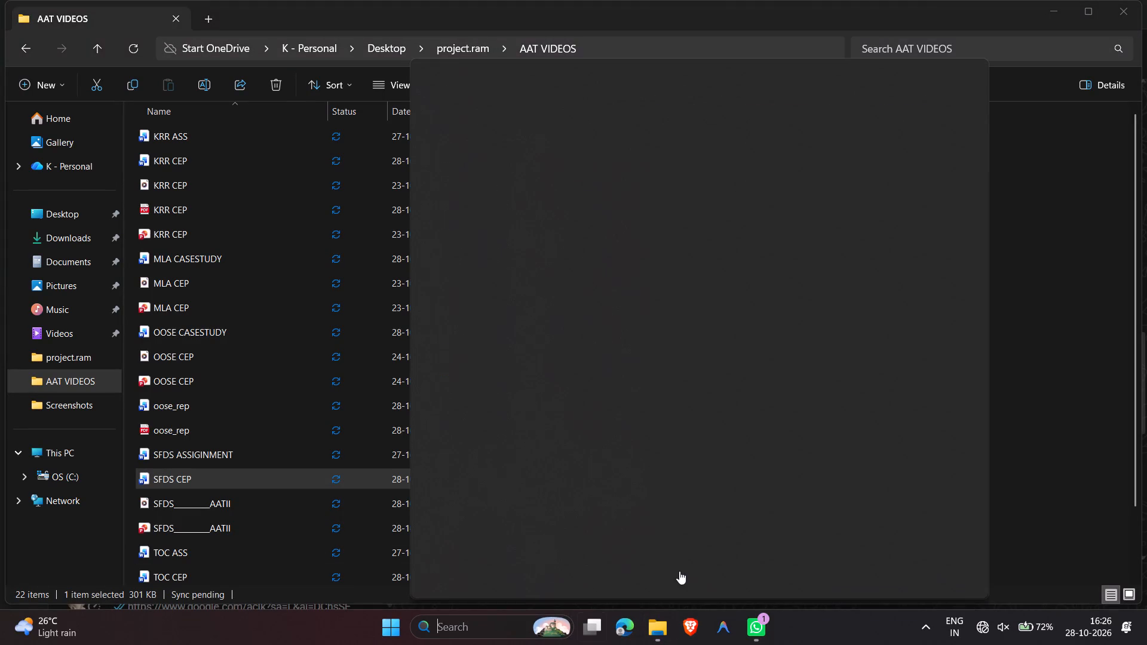
pyautogui.click(702, 363)
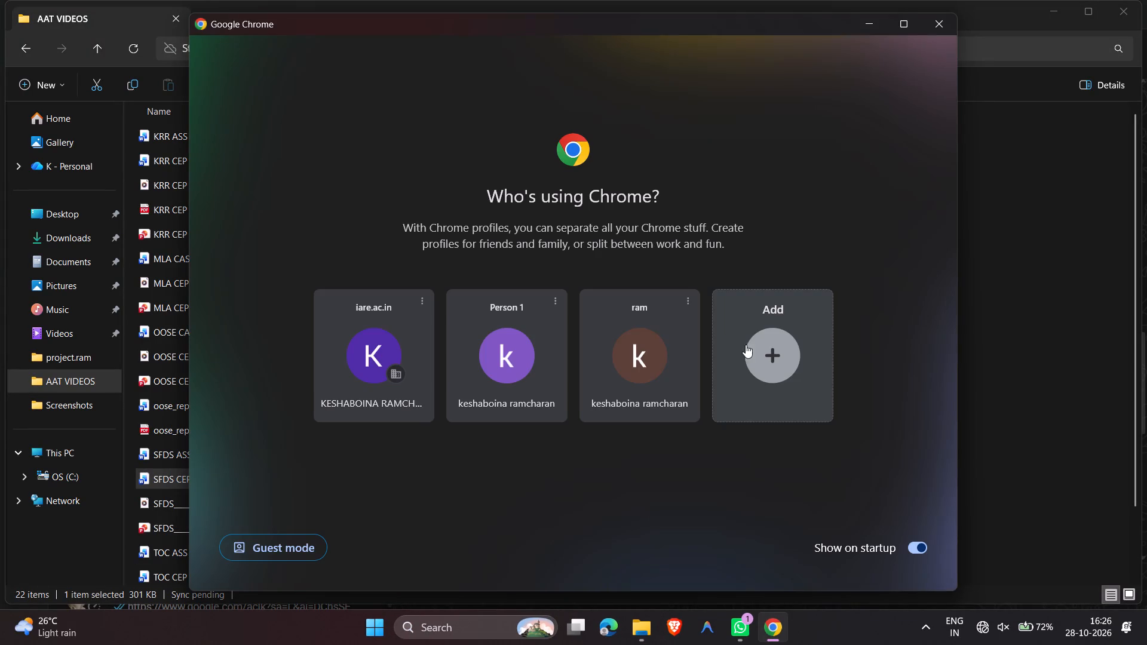
# Open a Chrome browsing window using the profile labelled ram.
pyautogui.click(627, 382)
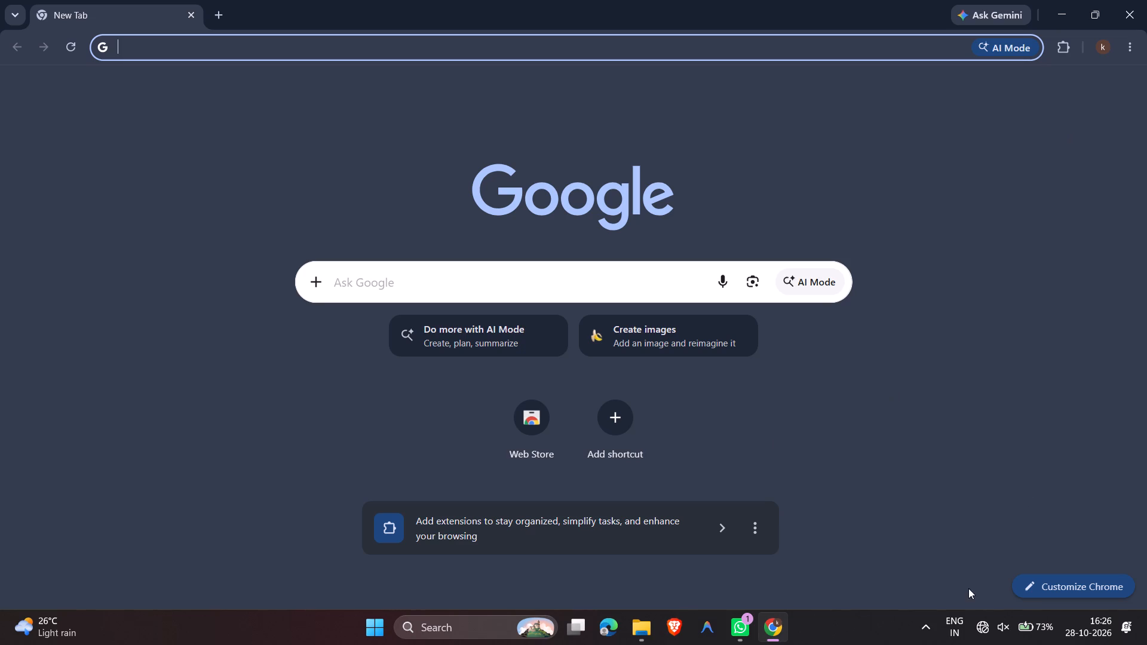
# Bring up the list of available Wi-Fi networks in the Windows quick settings and rescan for networks.
pyautogui.click(985, 630)
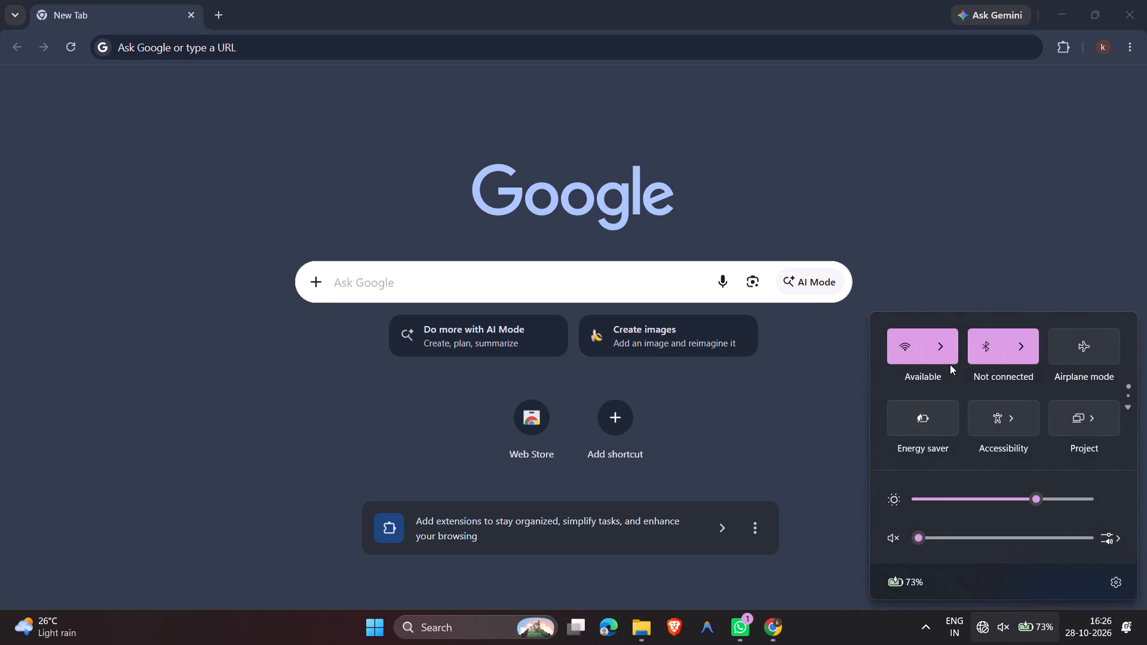
pyautogui.click(941, 357)
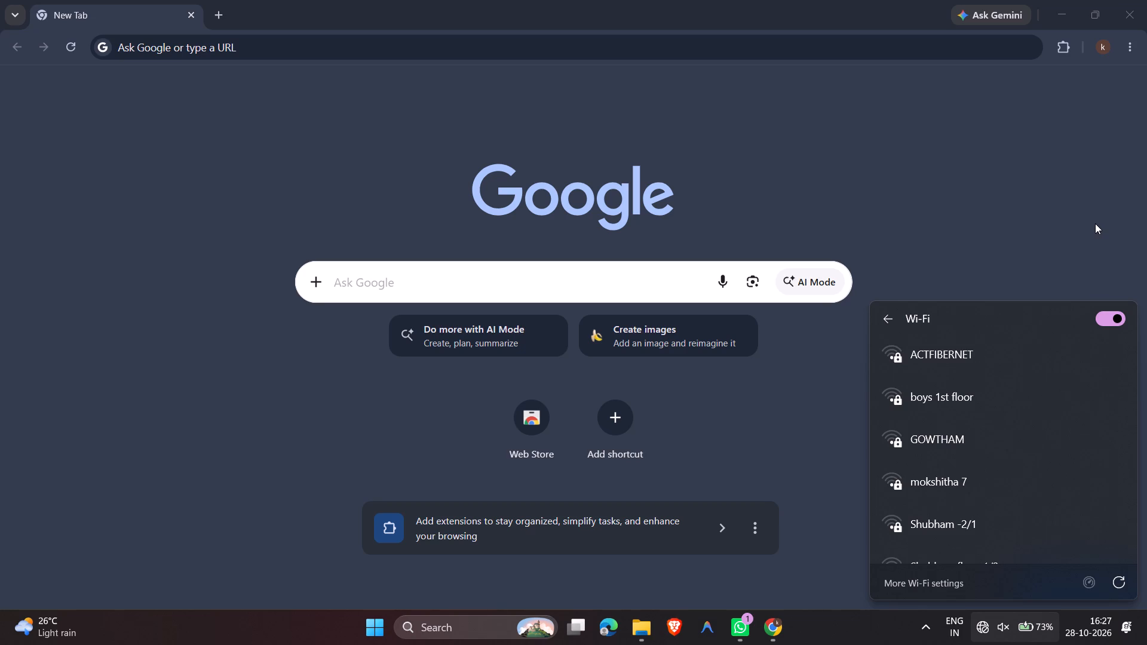
pyautogui.click(1123, 580)
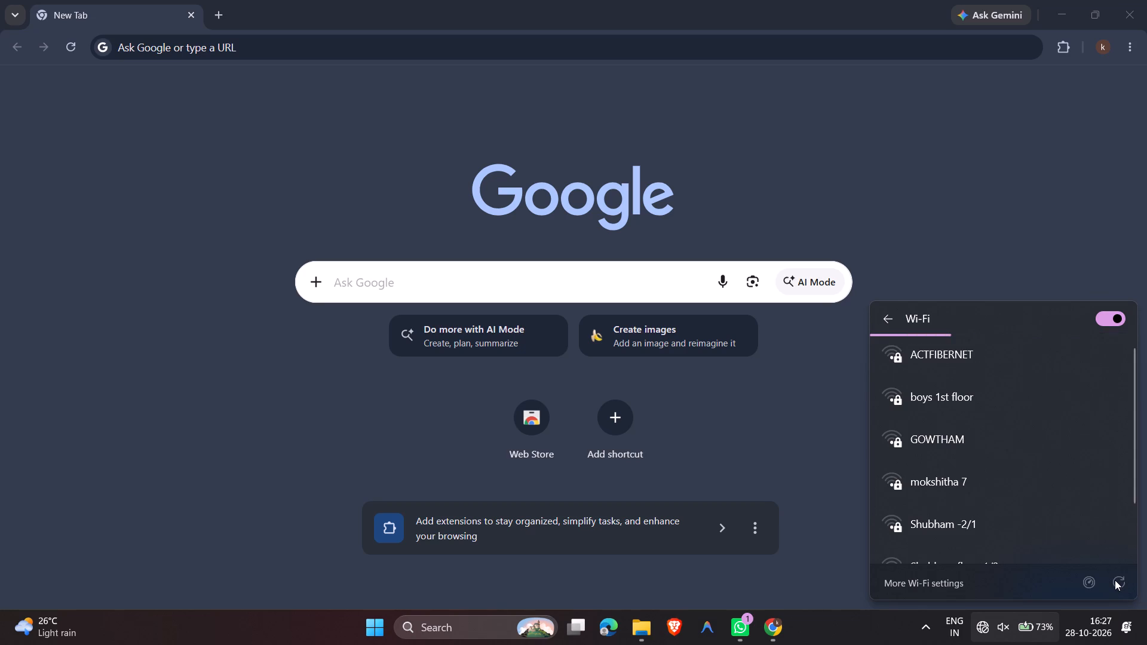
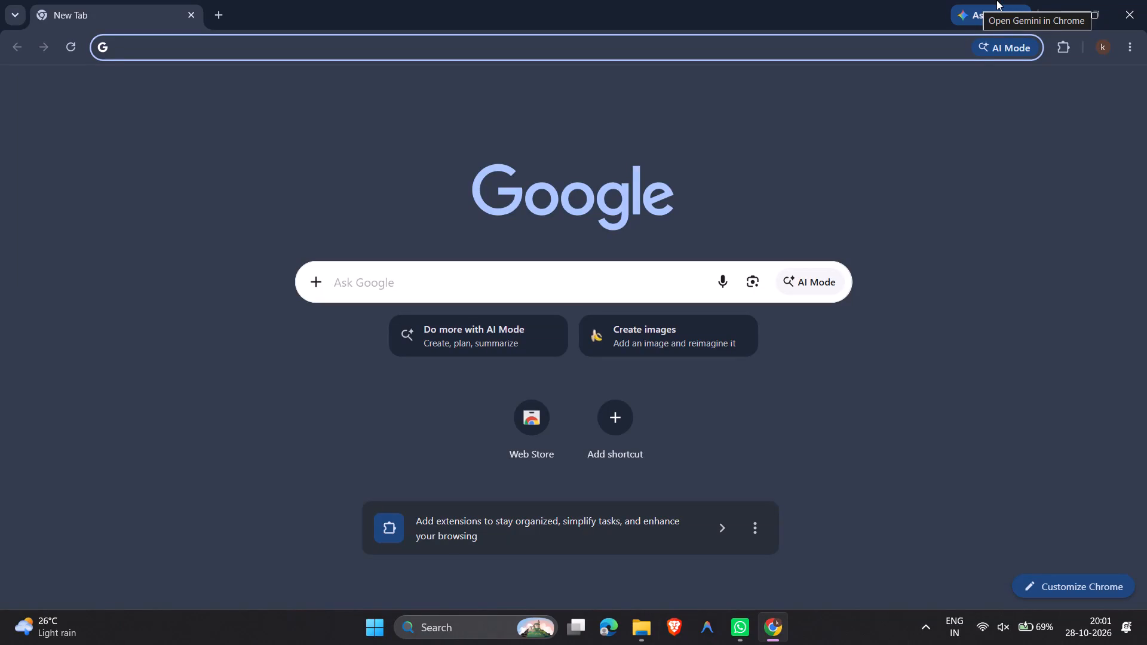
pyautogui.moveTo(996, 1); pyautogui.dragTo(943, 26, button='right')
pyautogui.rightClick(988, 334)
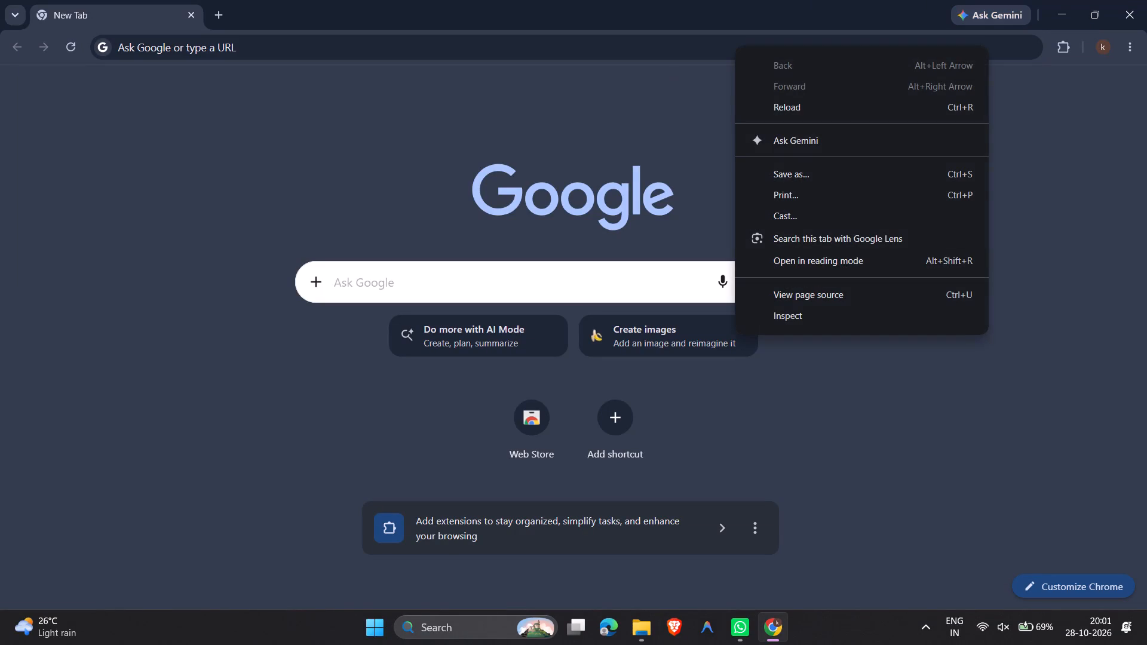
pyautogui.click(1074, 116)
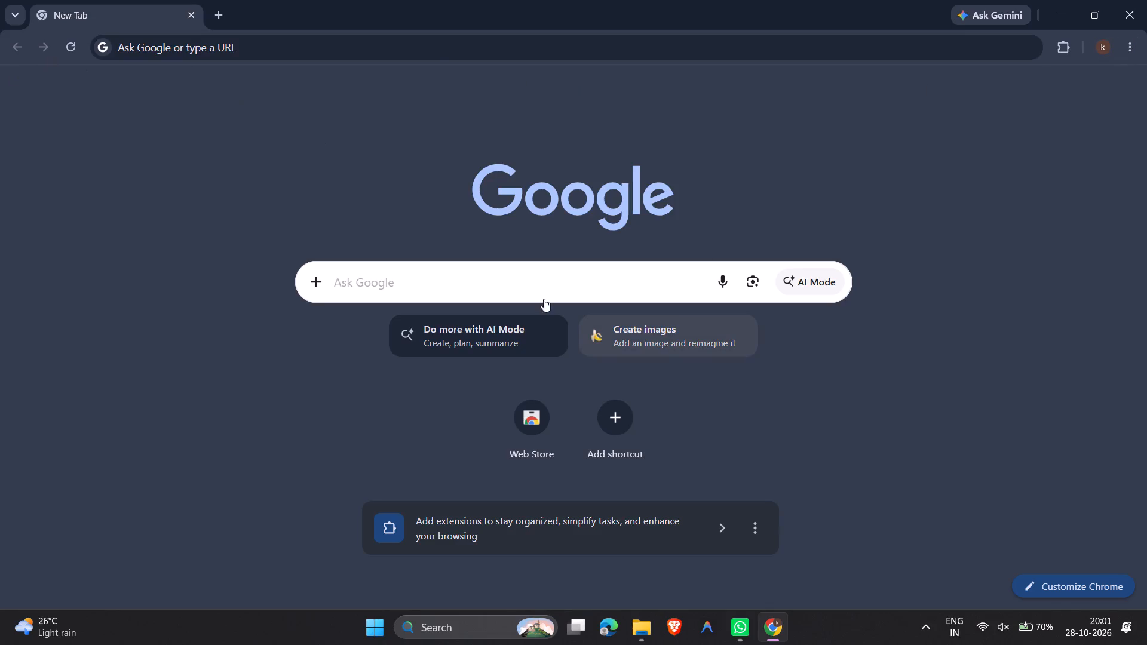
# Reload the new tab page and open Google Drive from the Google apps.
pyautogui.click(62, 50)
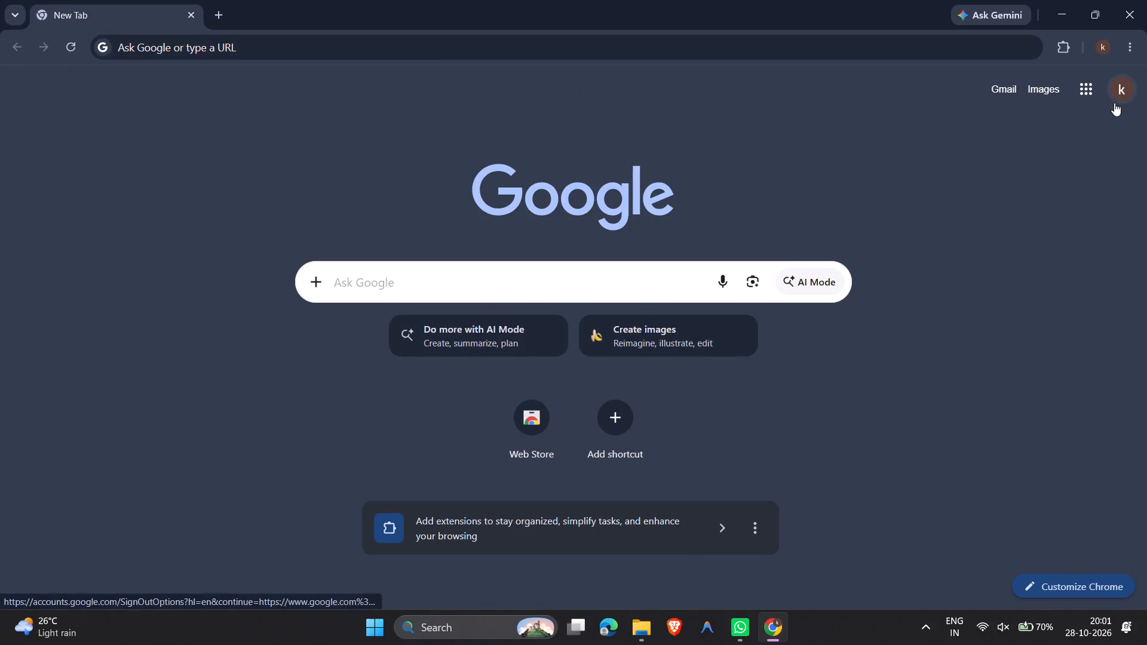
pyautogui.click(1085, 91)
pyautogui.click(1012, 183)
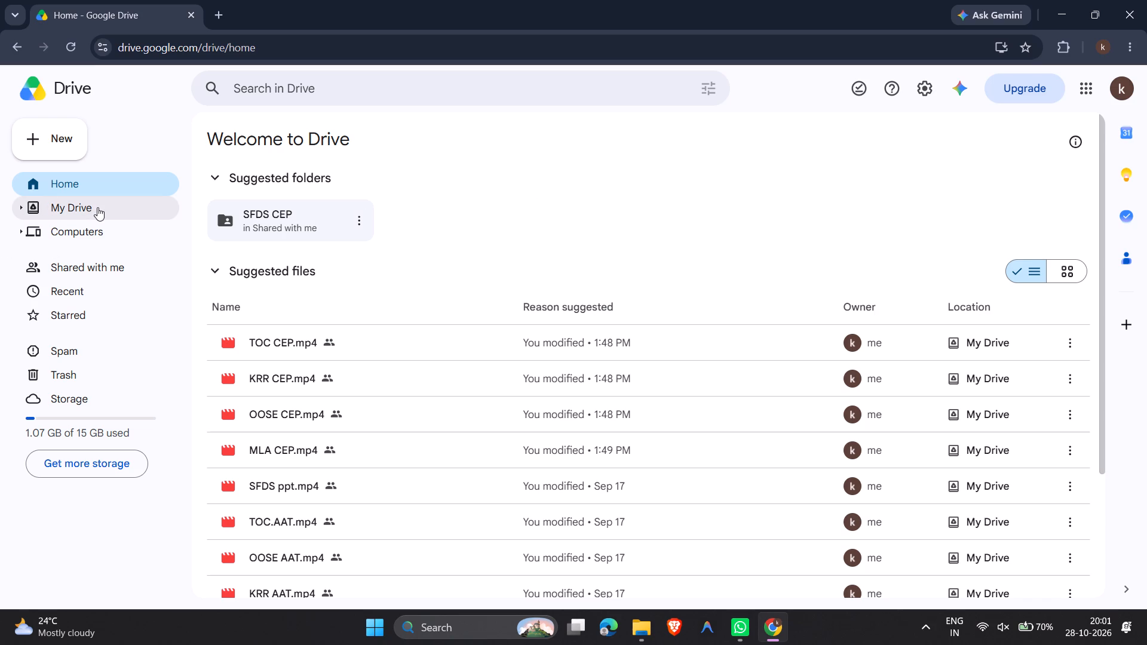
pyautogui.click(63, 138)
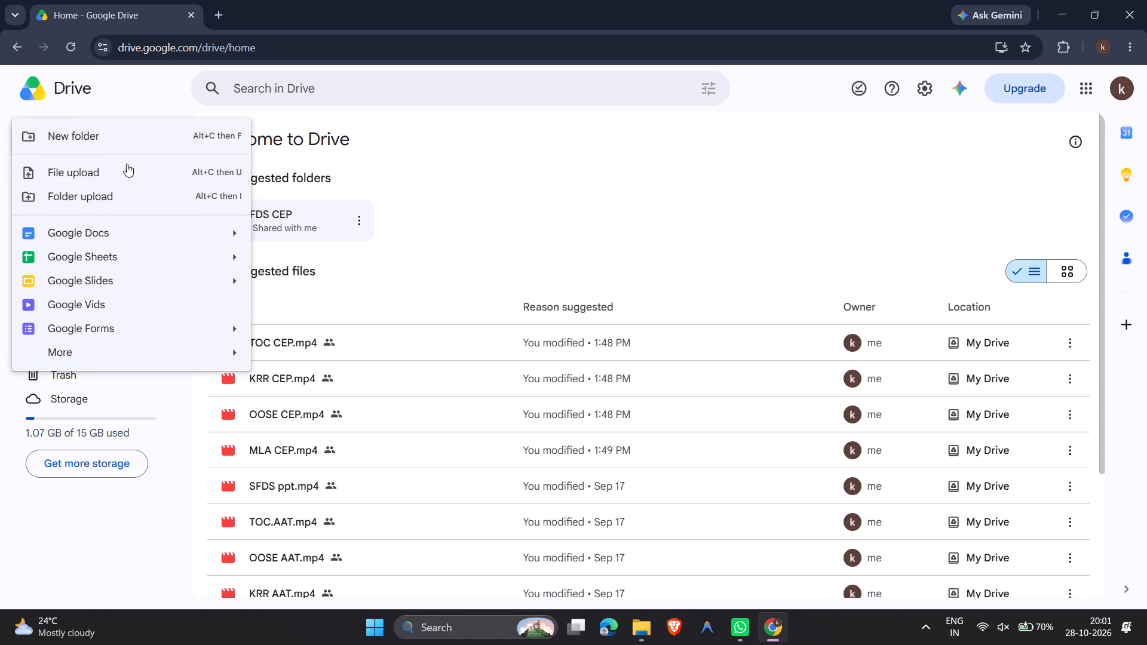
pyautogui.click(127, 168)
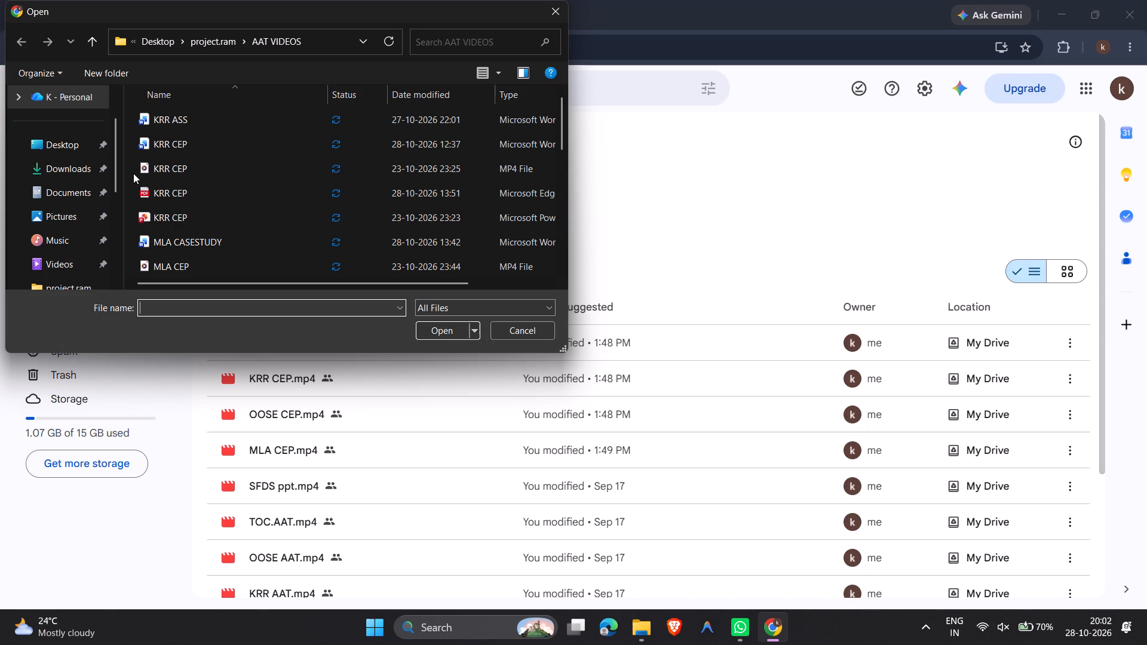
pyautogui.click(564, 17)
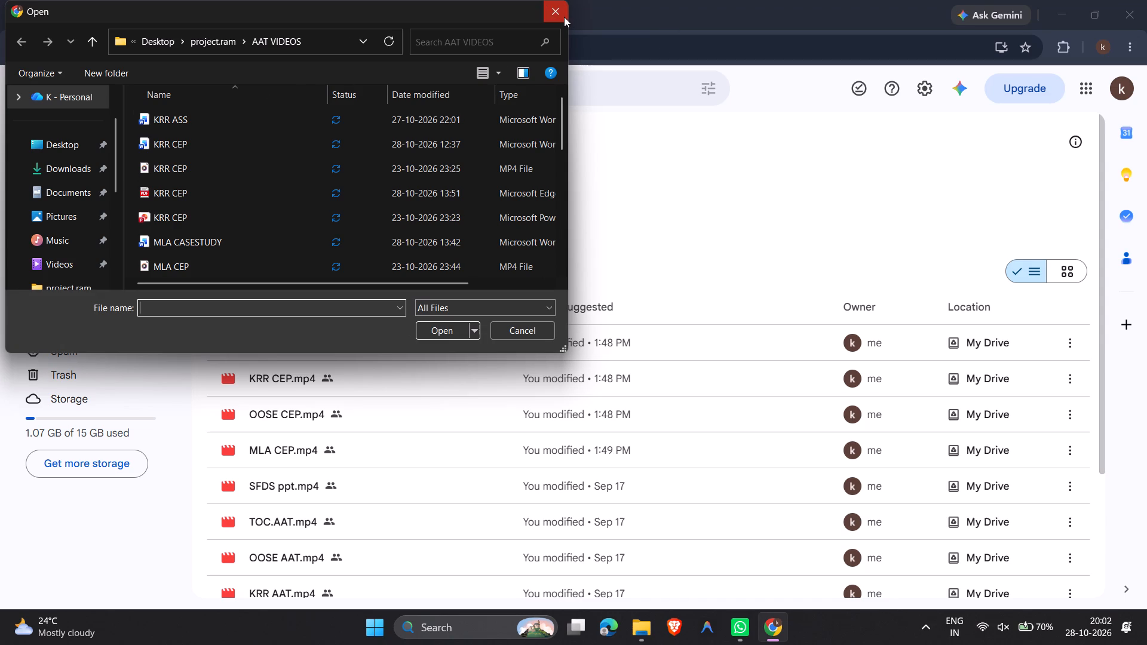
# Upload the SFDS AATII MP4 file from AAT VIDEOS into the SFDS CEP Drive folder.
pyautogui.doubleClick(284, 220)
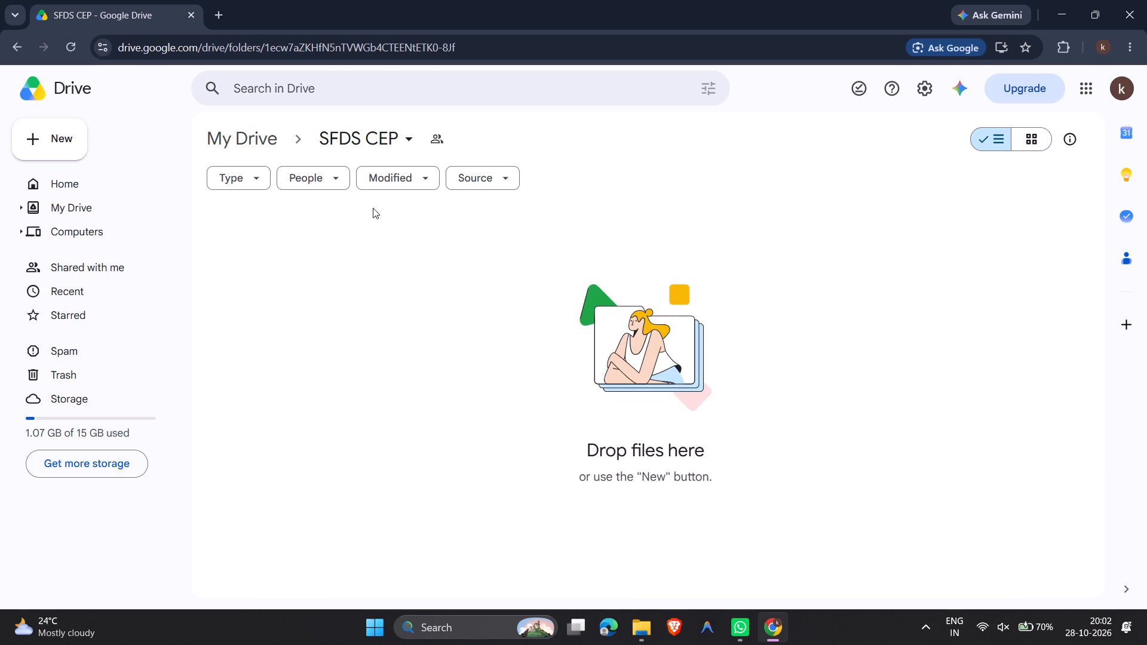
pyautogui.click(72, 143)
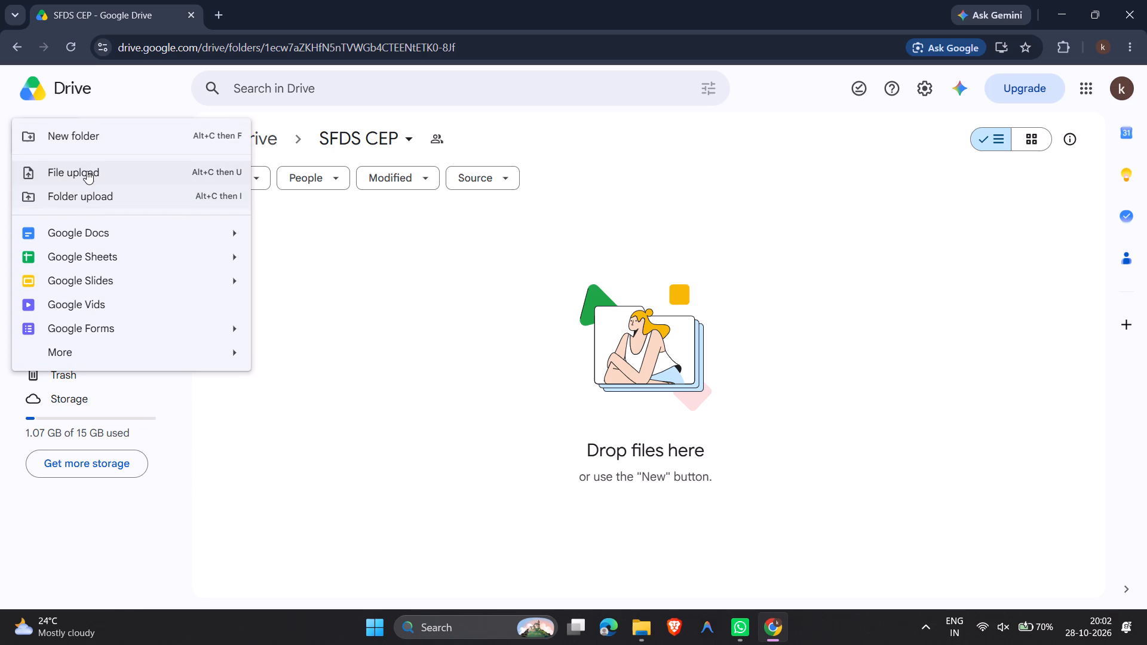
pyautogui.click(87, 170)
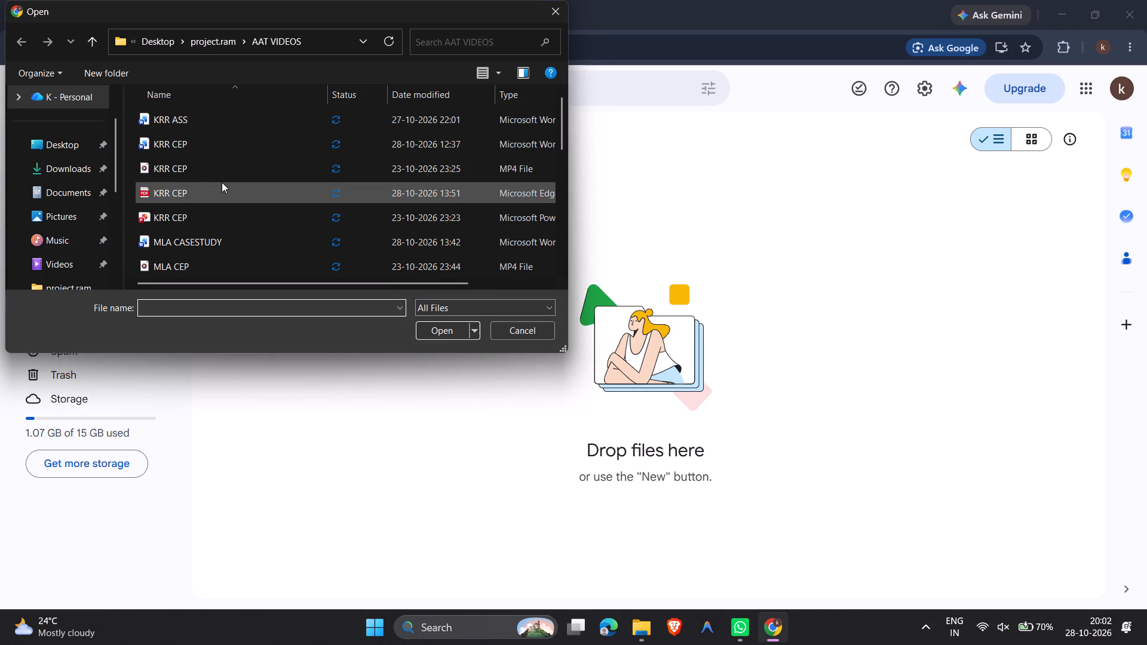
pyautogui.scroll(-5, 222, 182)
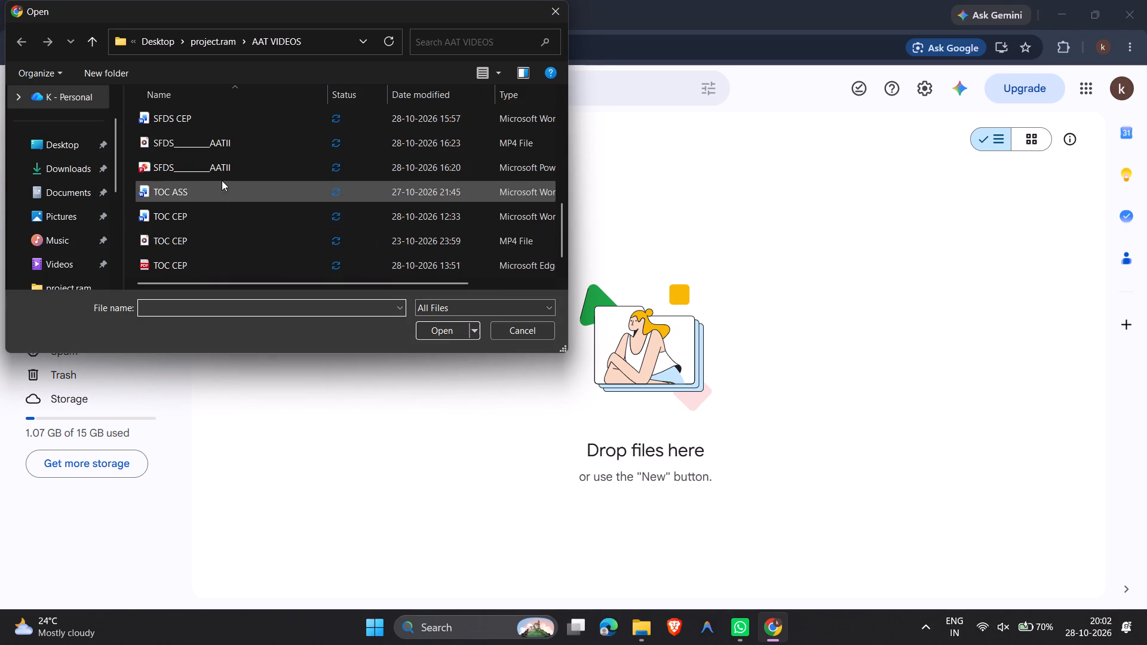
pyautogui.click(235, 140)
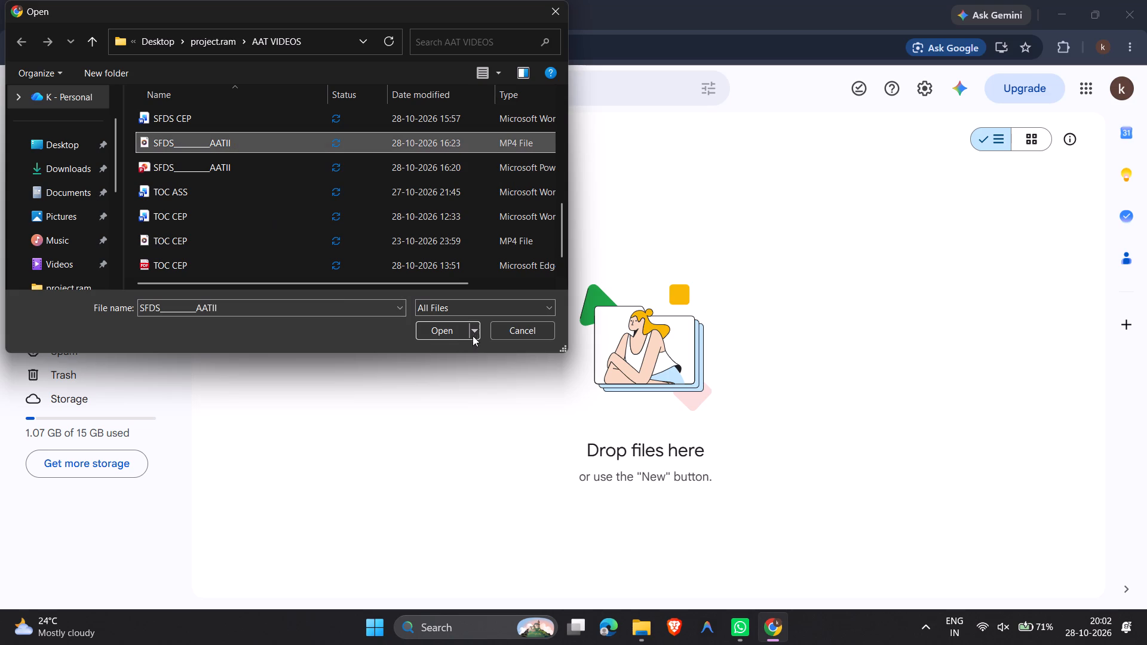
pyautogui.click(445, 325)
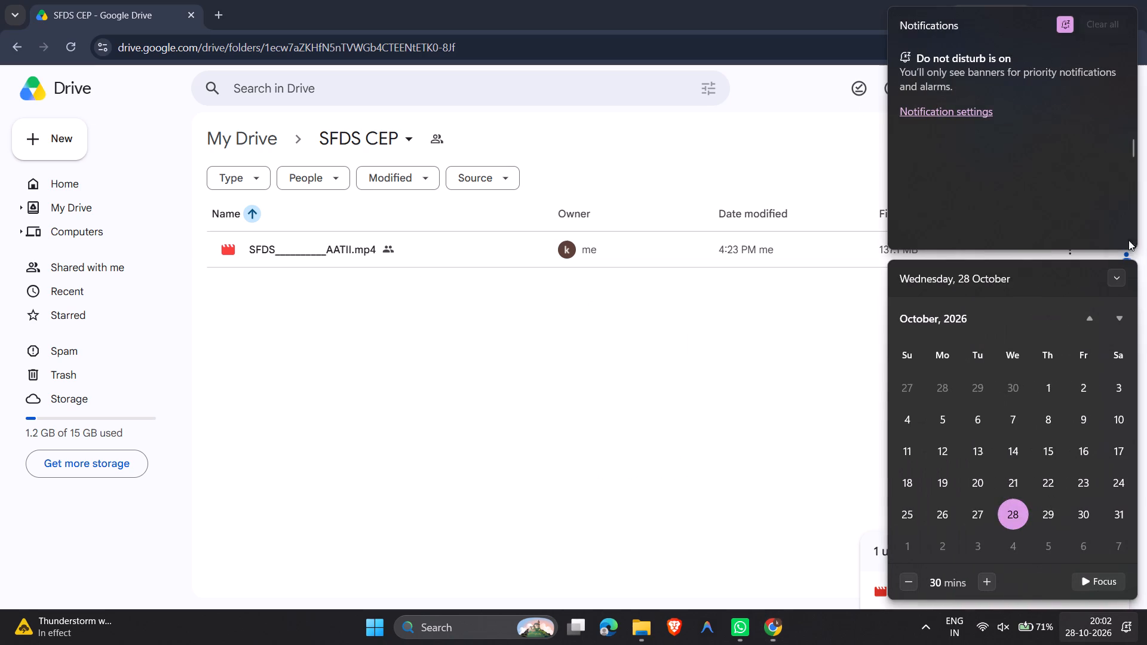
# Dismiss the notifications and calendar flyout, and switch from the Drive folder to a new Microsoft Edge window.
pyautogui.click(854, 373)
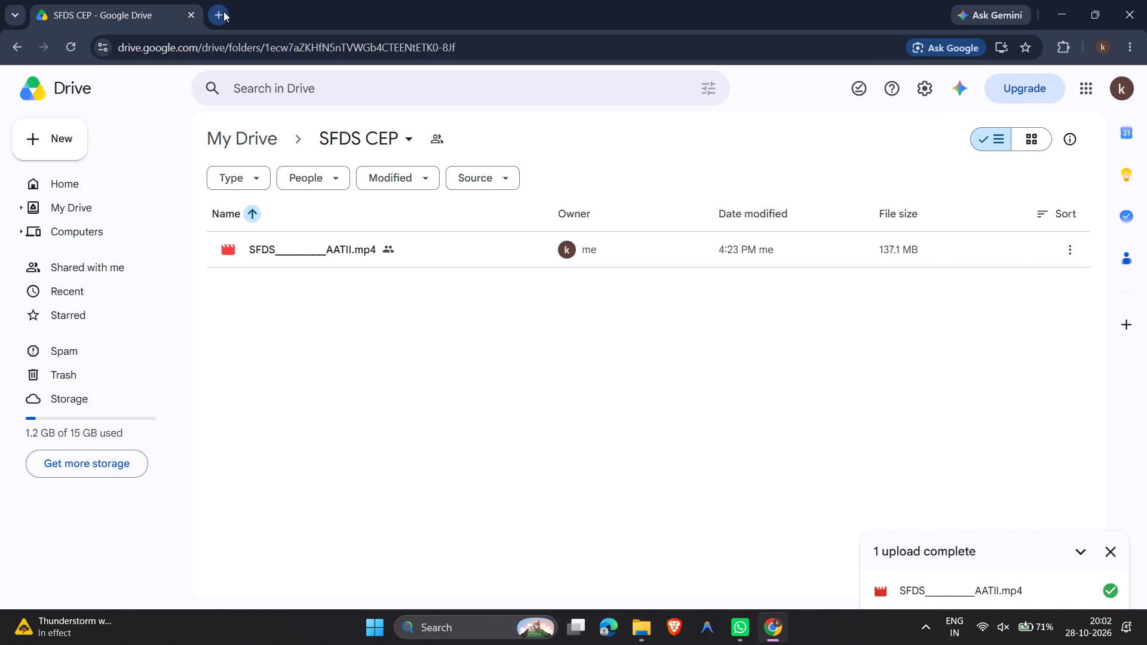
pyautogui.click(619, 633)
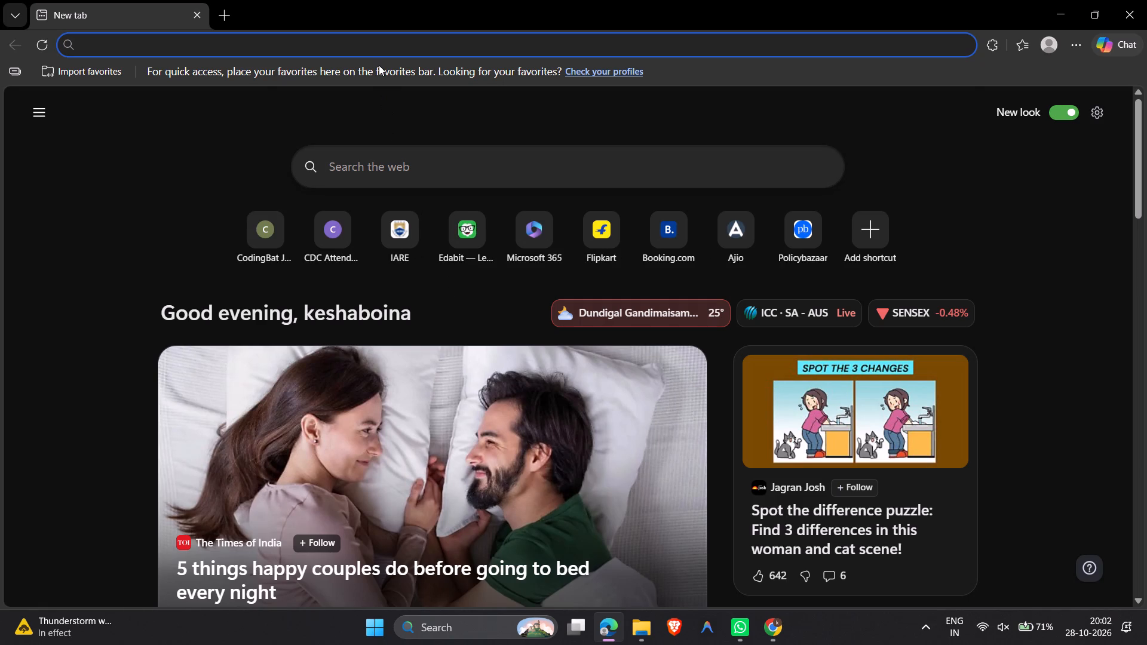
# In Microsoft Edge, open the Samvidha portal (samvidha.iare.ac.in/home) and sign in with the saved student credentials.
pyautogui.write('sam')
pyautogui.press('Right')
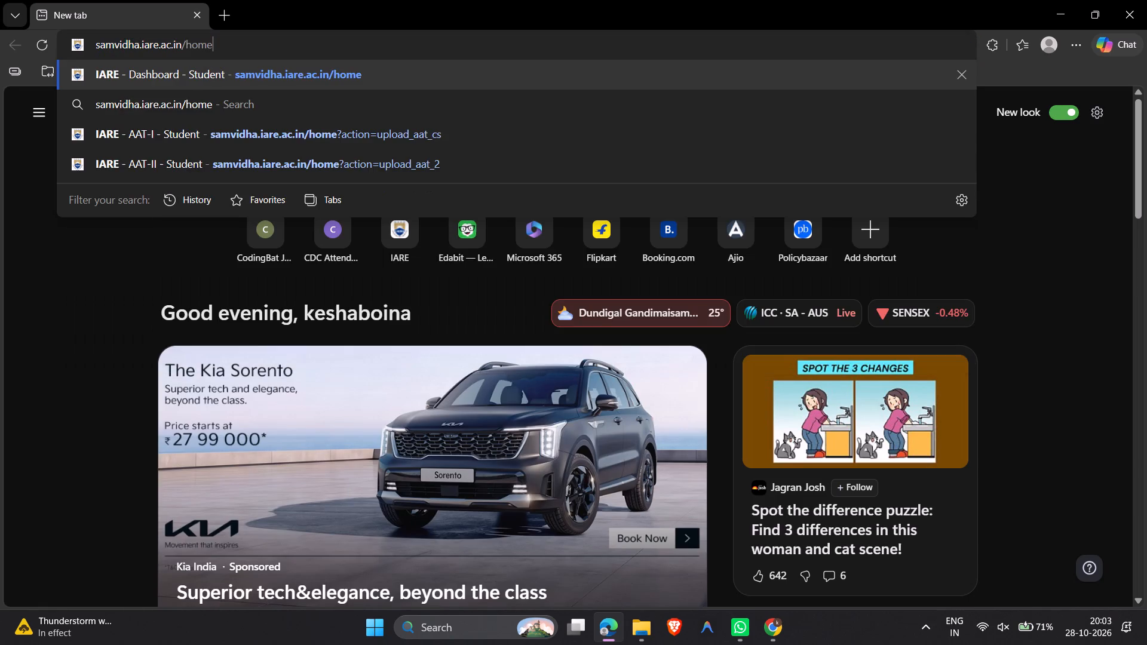
pyautogui.press('Return')
pyautogui.press('Return')
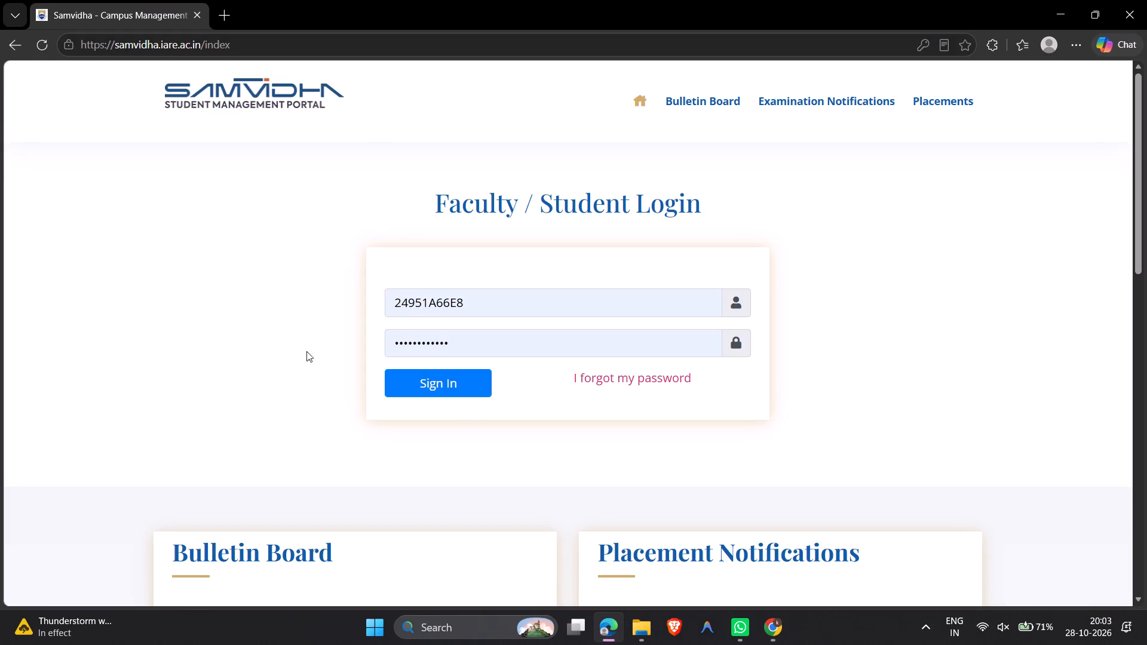
pyautogui.click(437, 380)
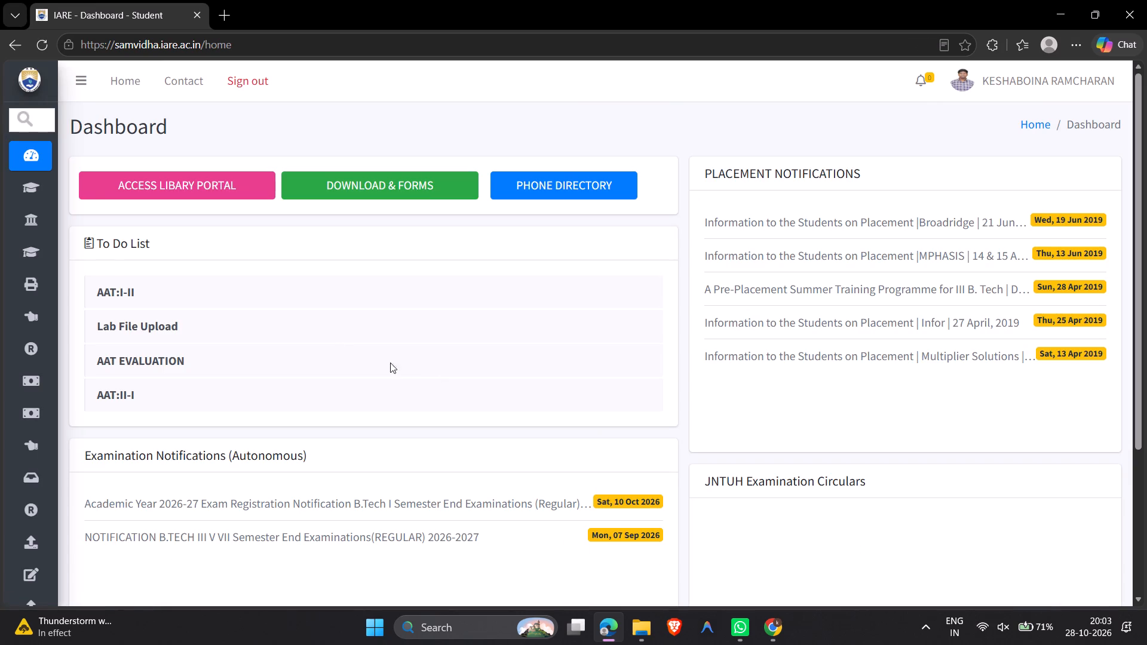
# Open the AAT-II upload page from the portal's Uploads section.
pyautogui.scroll(-6, 31, 307)
pyautogui.click(112, 529)
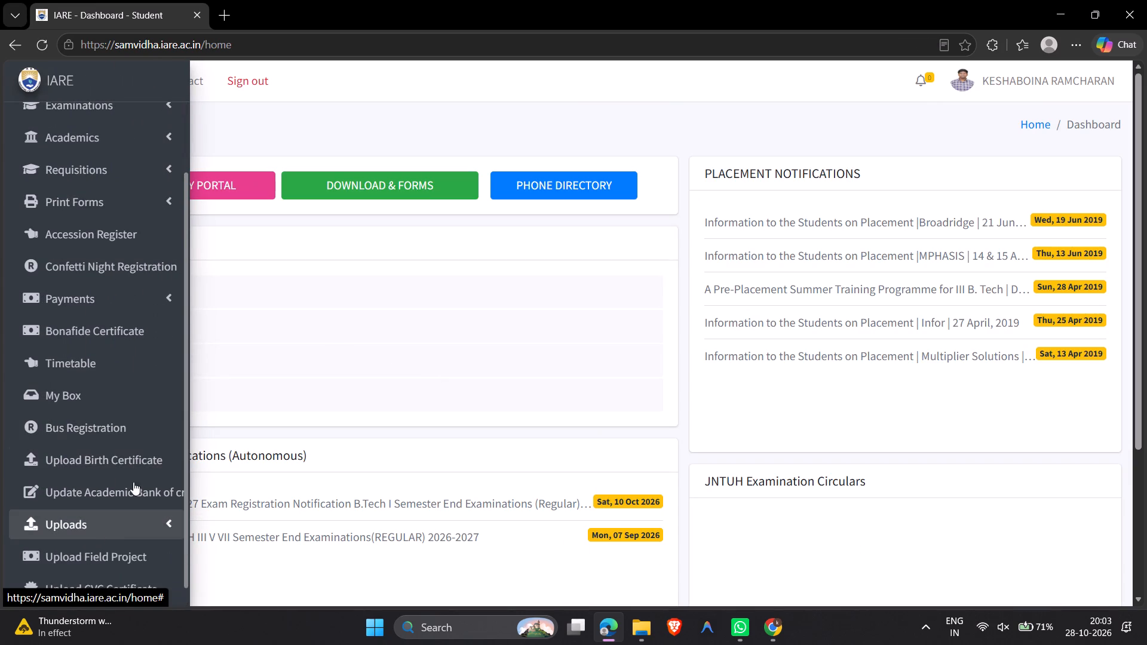
pyautogui.scroll(-8, 139, 456)
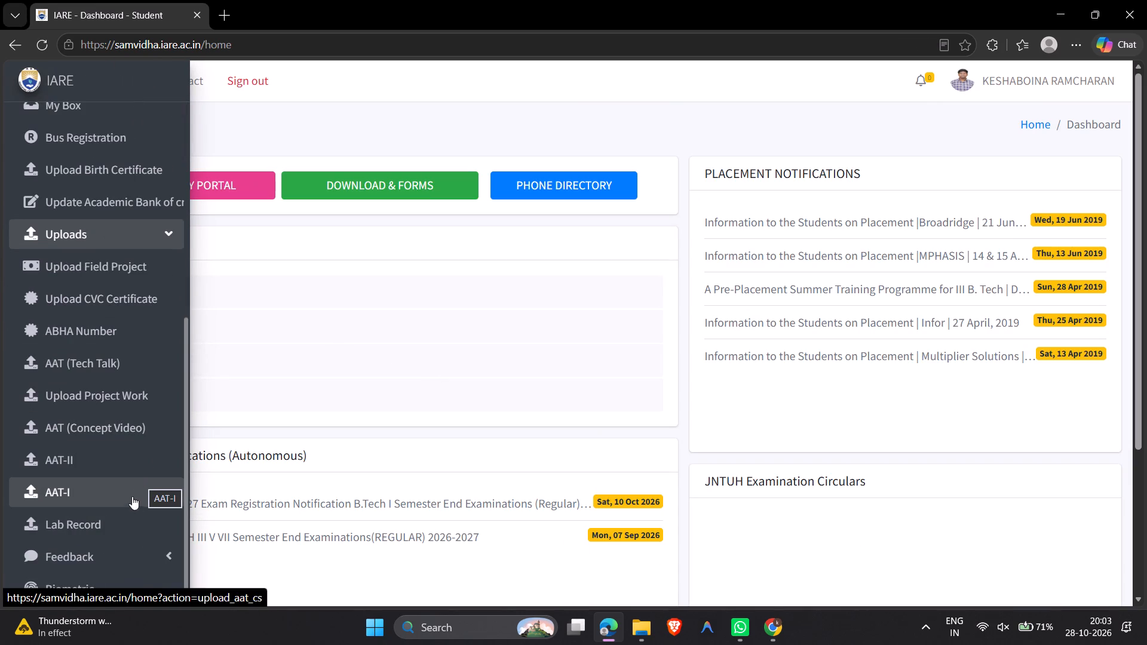
pyautogui.click(148, 462)
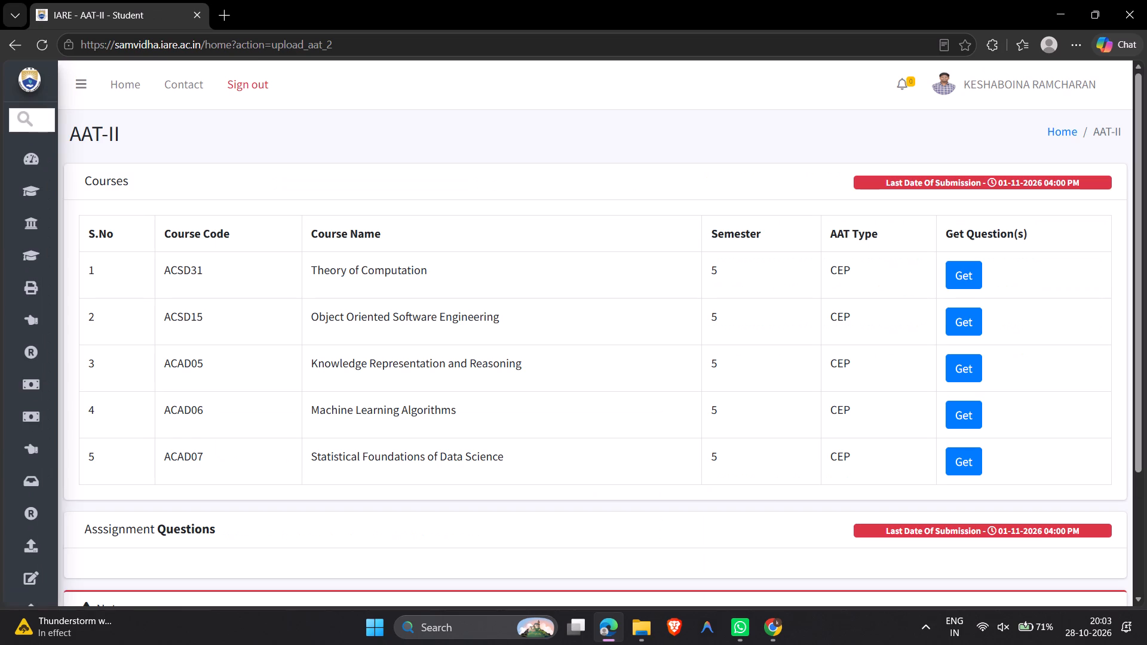
# Get the assignment question for Statistical Foundations of Data Science (ACAD07) and open its submitted video link.
pyautogui.click(964, 468)
pyautogui.scroll(-4, 861, 467)
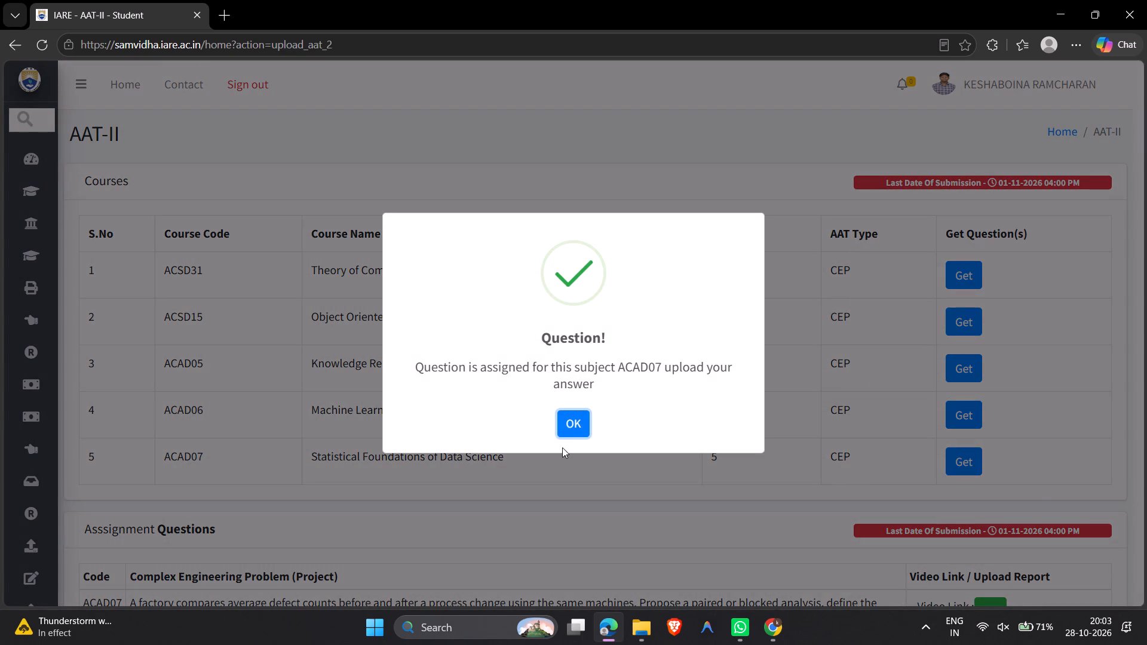
pyautogui.click(571, 423)
pyautogui.scroll(-6, 657, 392)
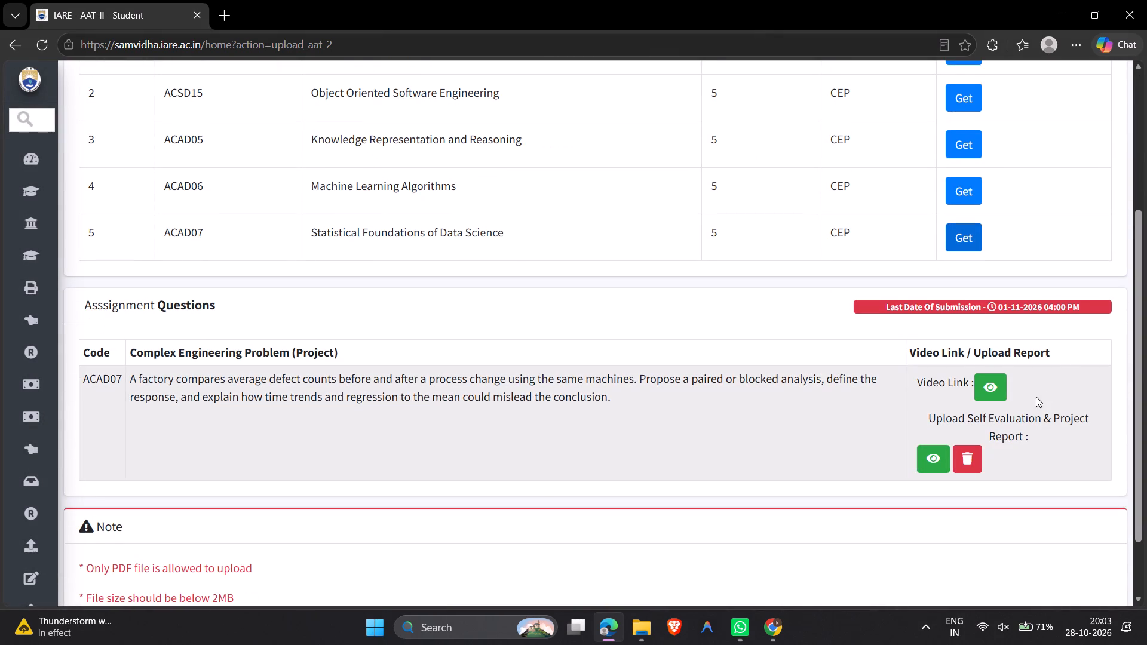
pyautogui.click(990, 388)
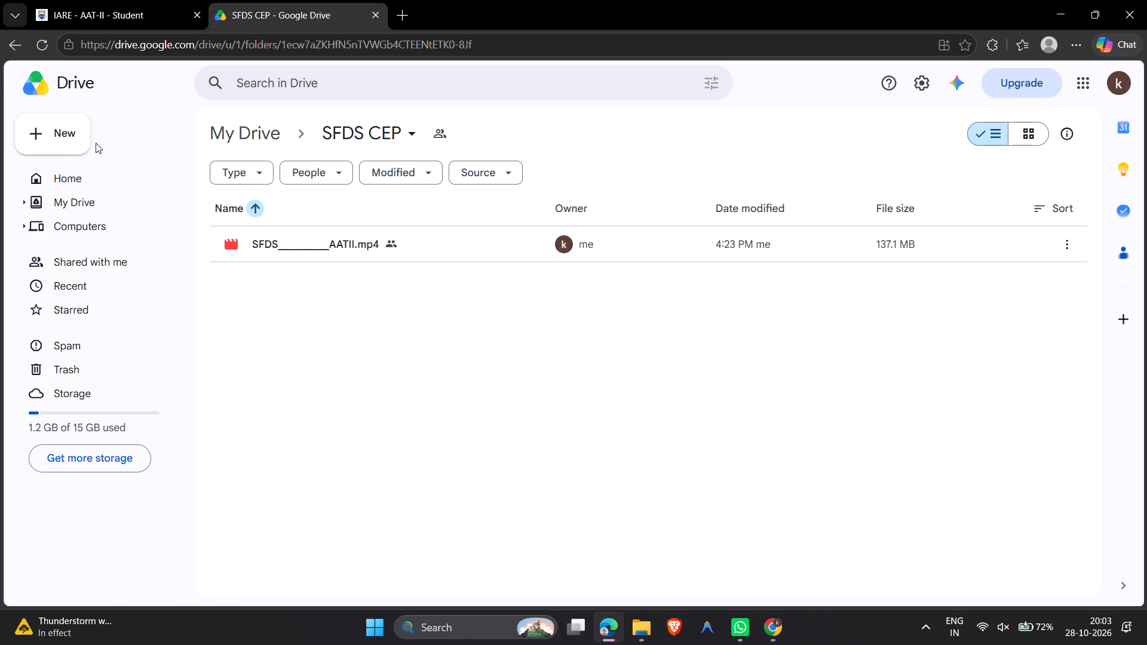
# Upload the SFDS AATII MP4 file from AAT VIDEOS directly into My Drive and dismiss the upload notice.
pyautogui.click(254, 130)
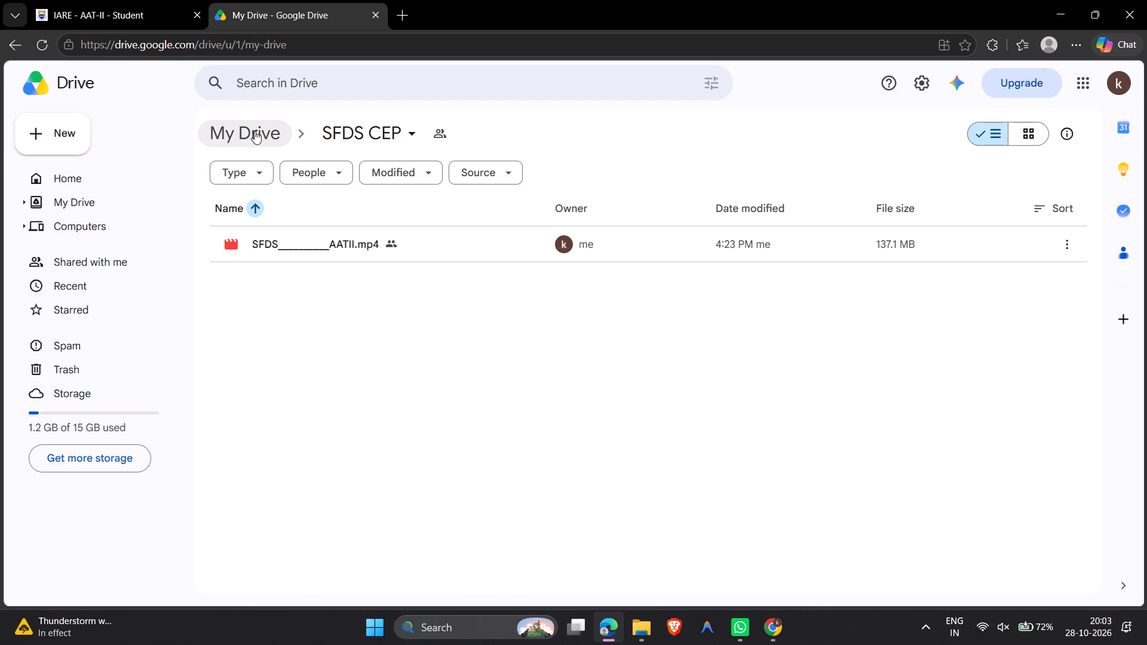
pyautogui.click(57, 142)
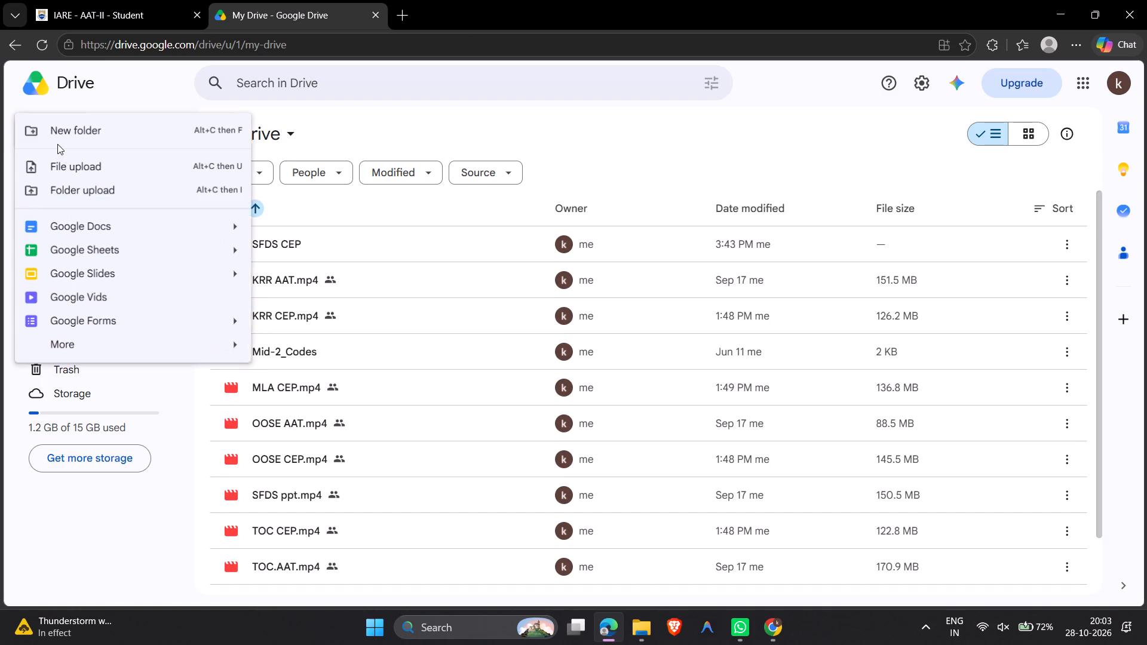
pyautogui.click(100, 161)
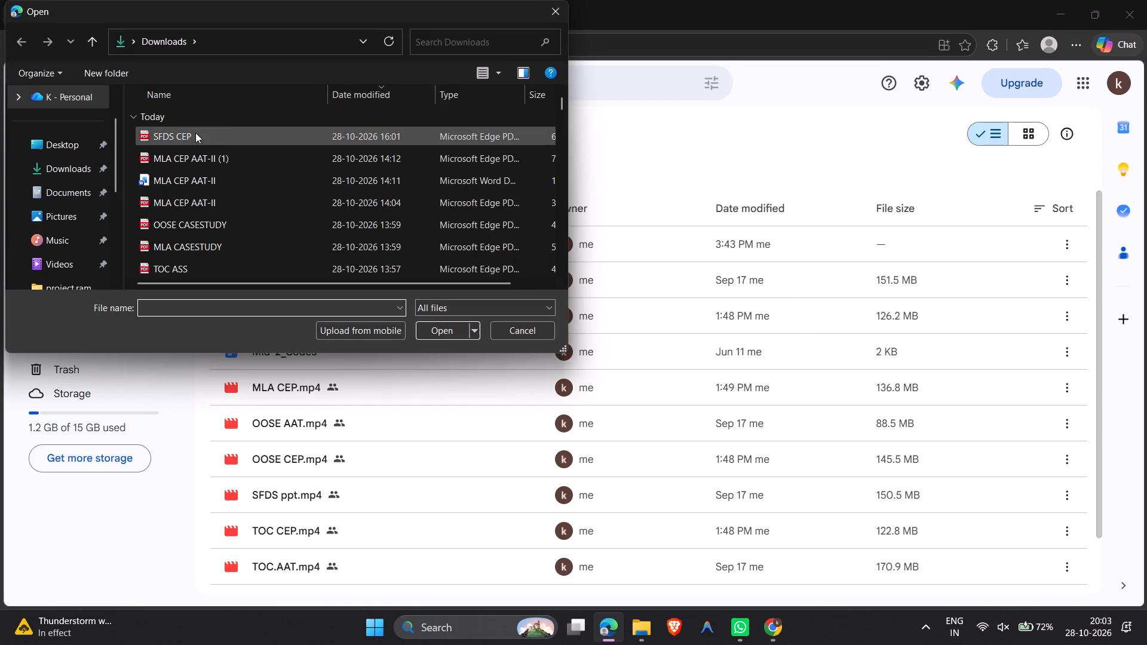
pyautogui.scroll(-4, 245, 235)
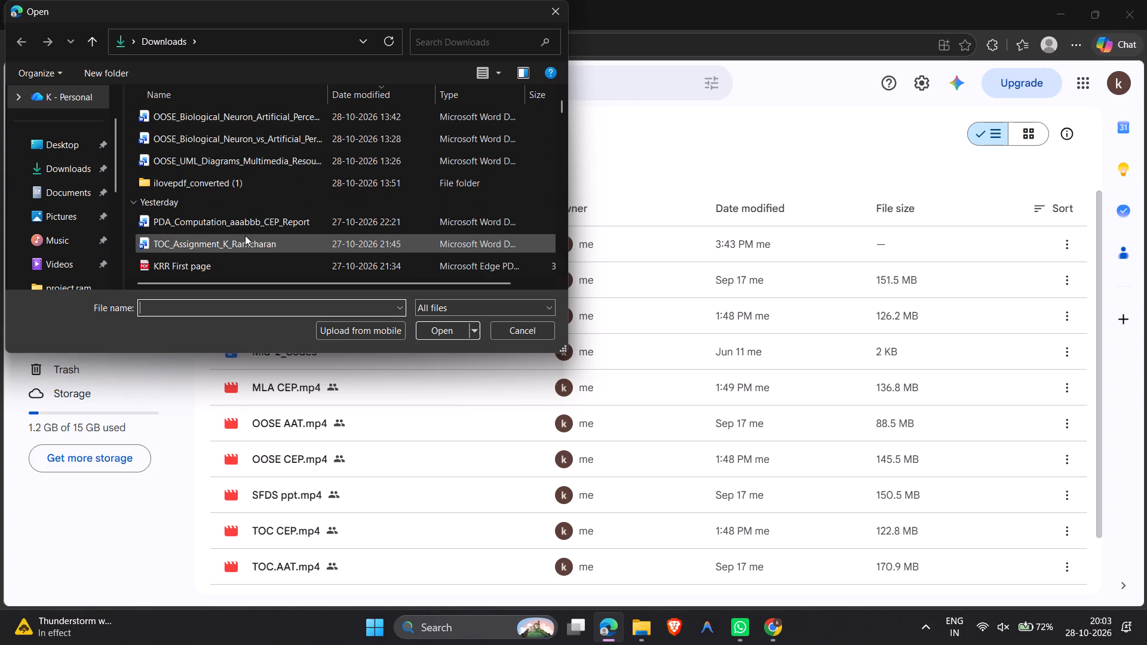
pyautogui.scroll(2, 245, 235)
pyautogui.scroll(-1, 82, 248)
pyautogui.click(82, 239)
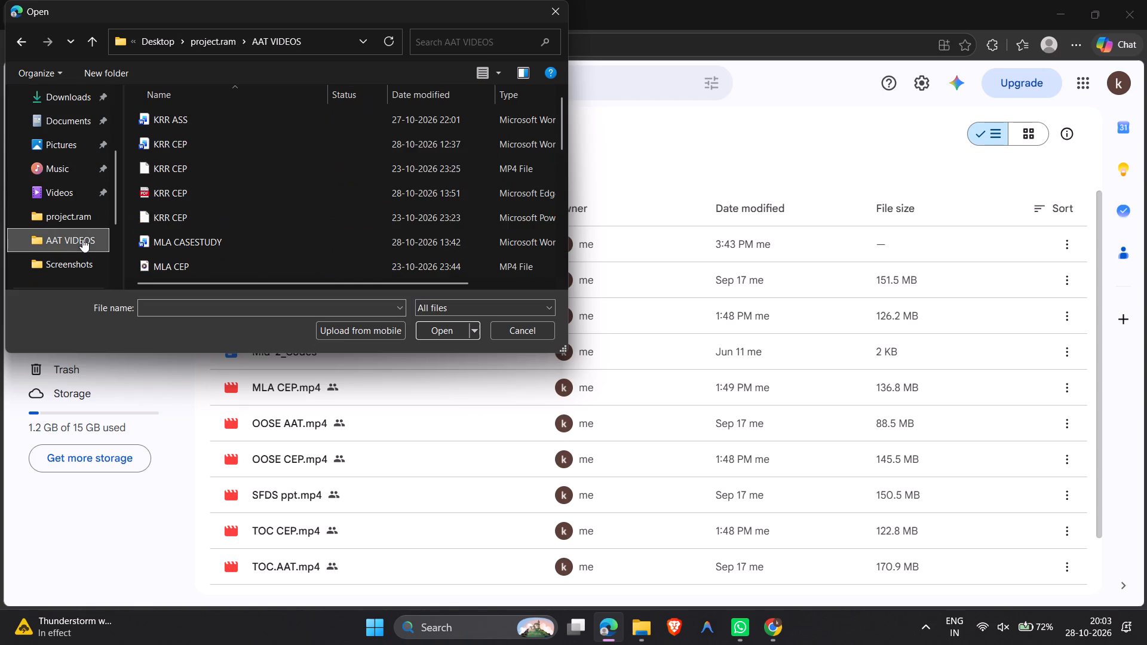
pyautogui.scroll(-6, 309, 152)
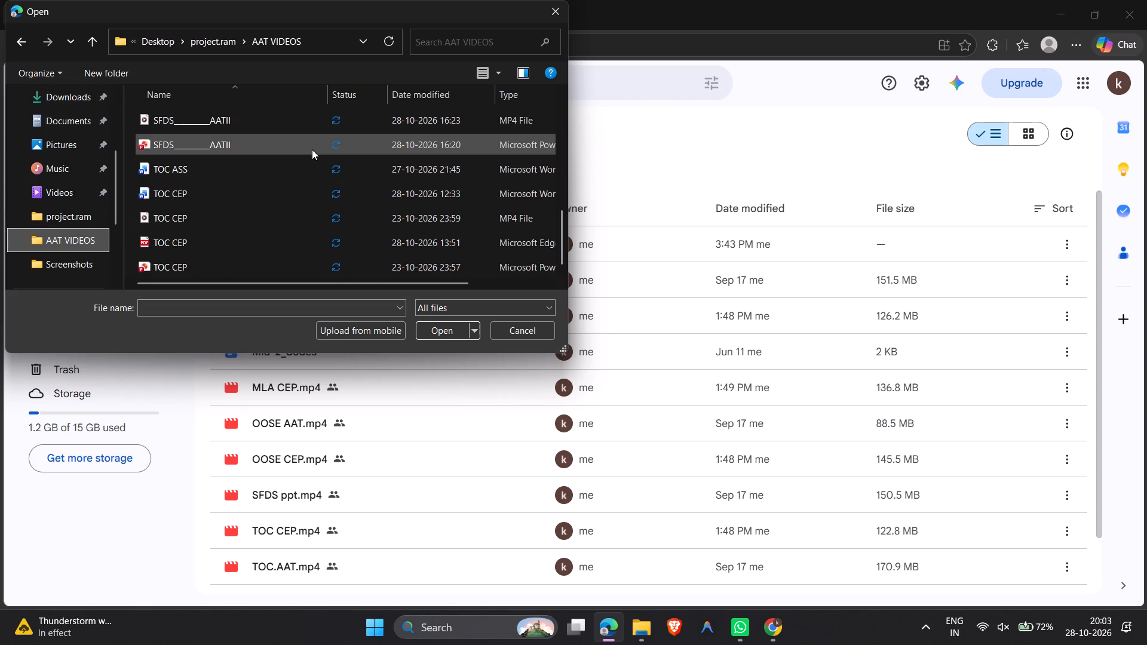
pyautogui.click(312, 149)
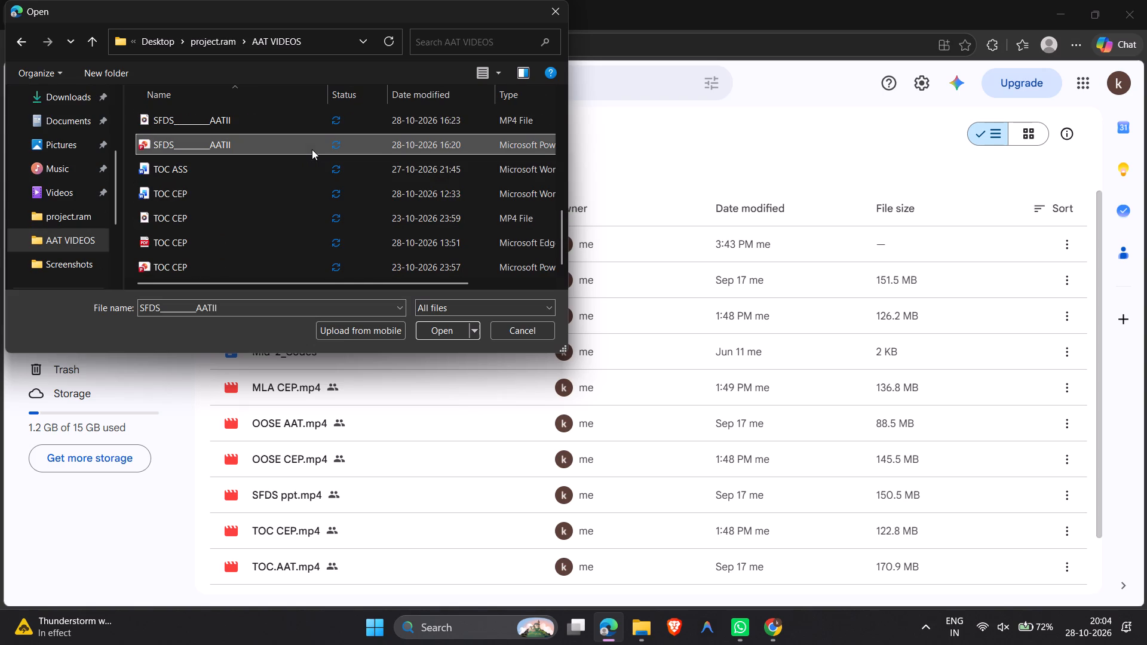
pyautogui.click(259, 119)
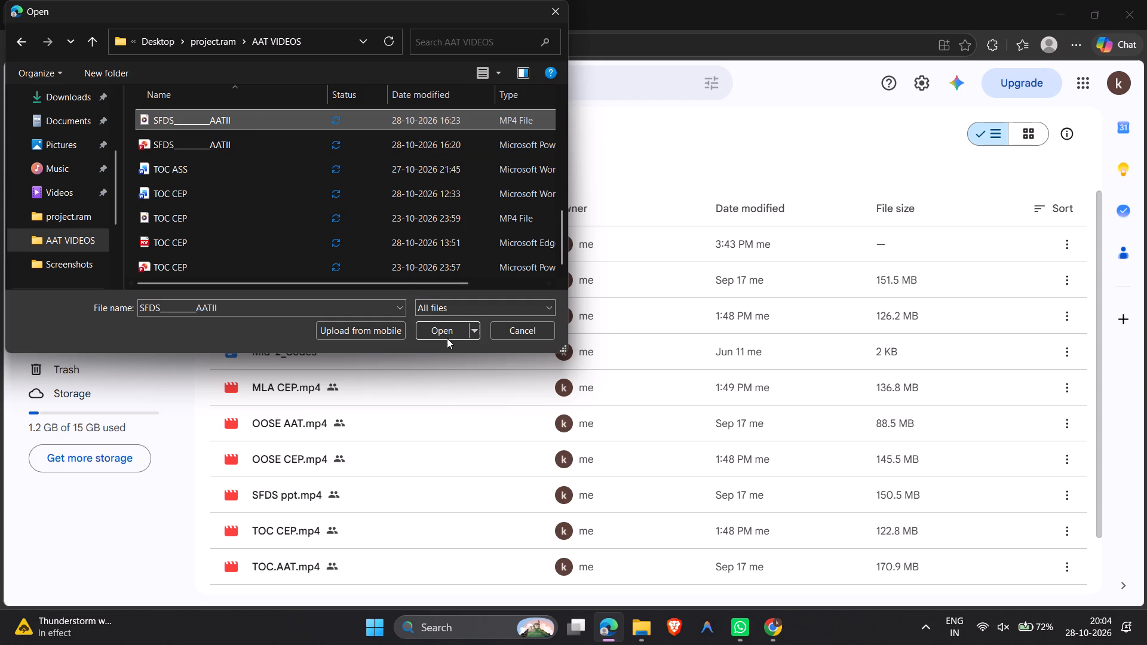
pyautogui.click(446, 326)
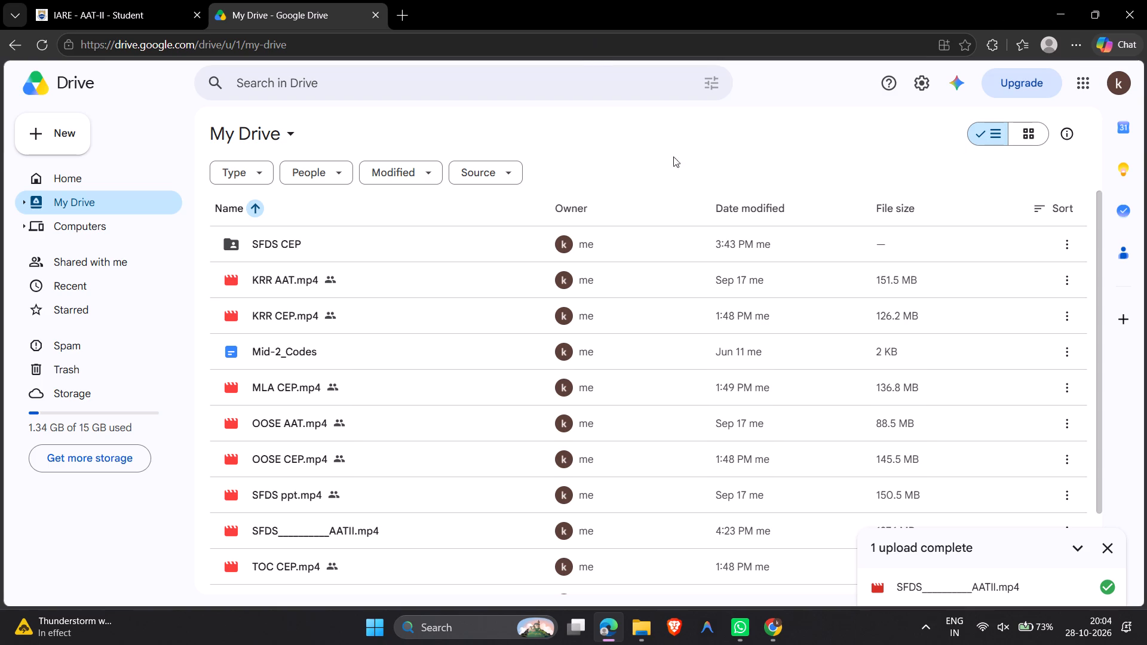
pyautogui.click(1107, 542)
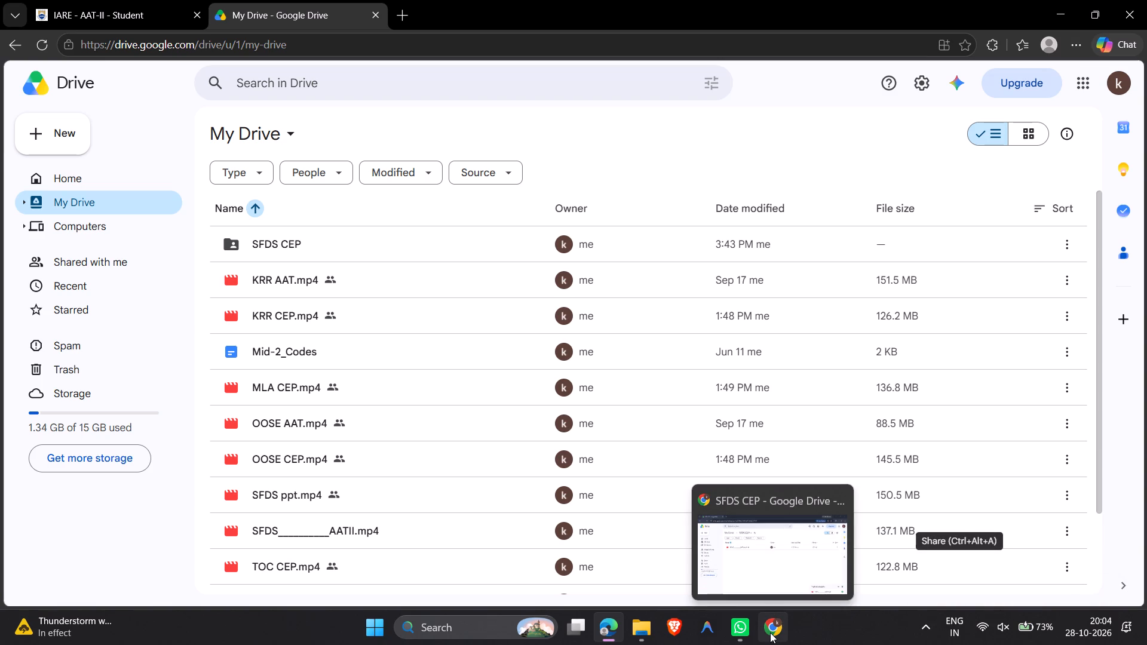
# On the AAT-II page, get the Machine Learning Algorithms (ACAD06) question, view its submitted video link, and close the video tab.
pyautogui.click(174, 8)
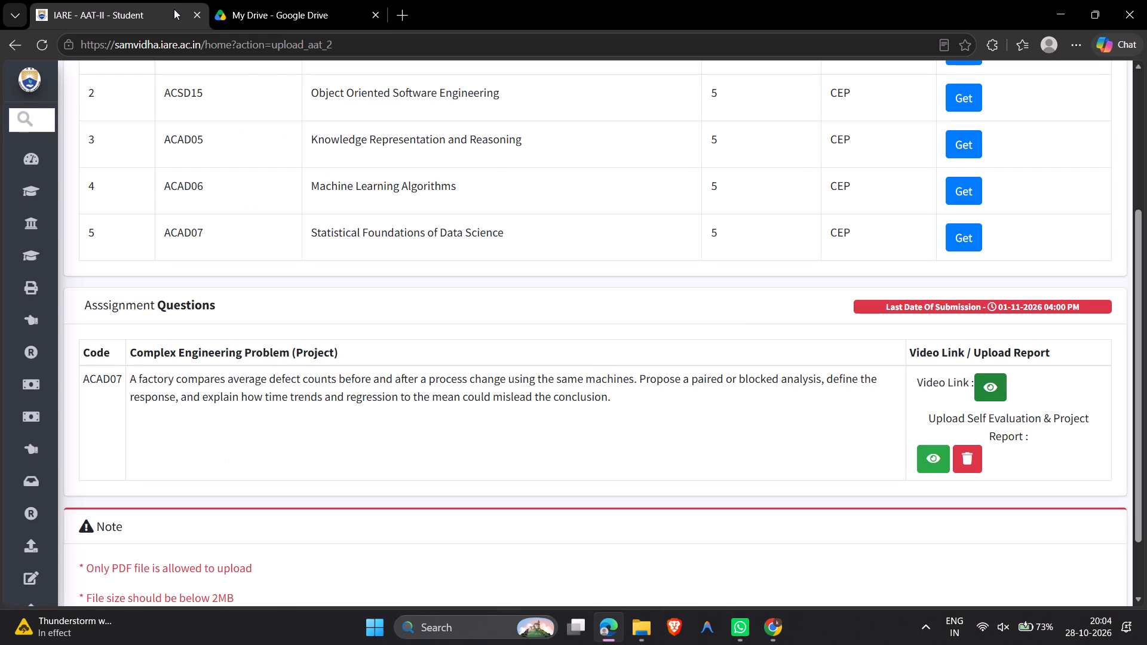
pyautogui.click(977, 190)
pyautogui.click(584, 426)
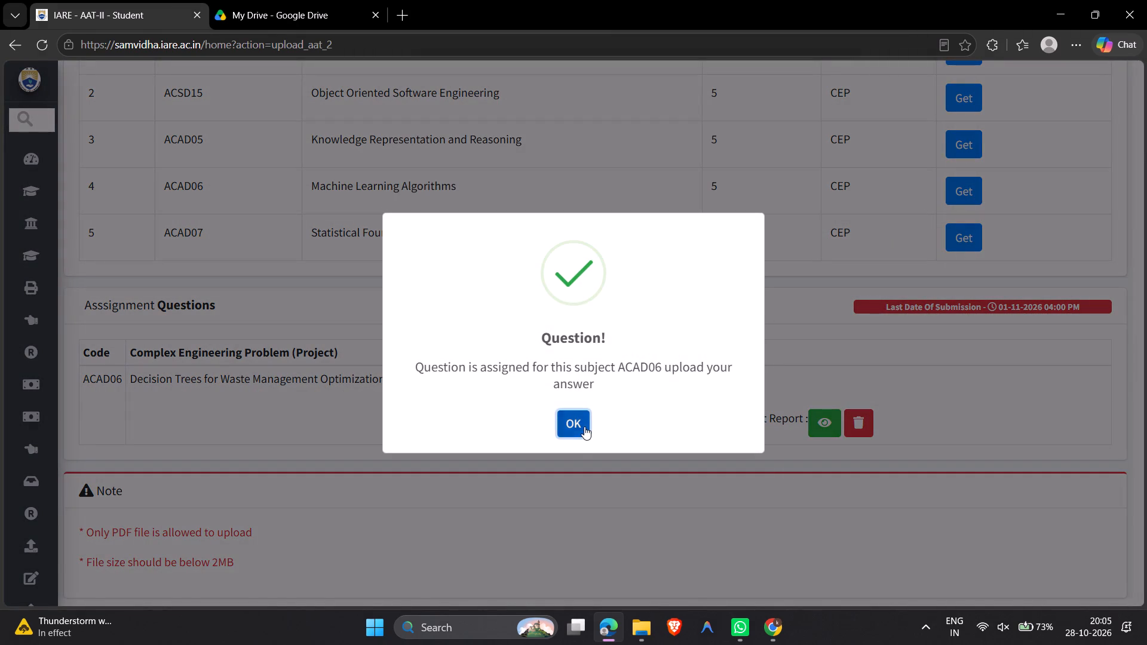
pyautogui.click(686, 385)
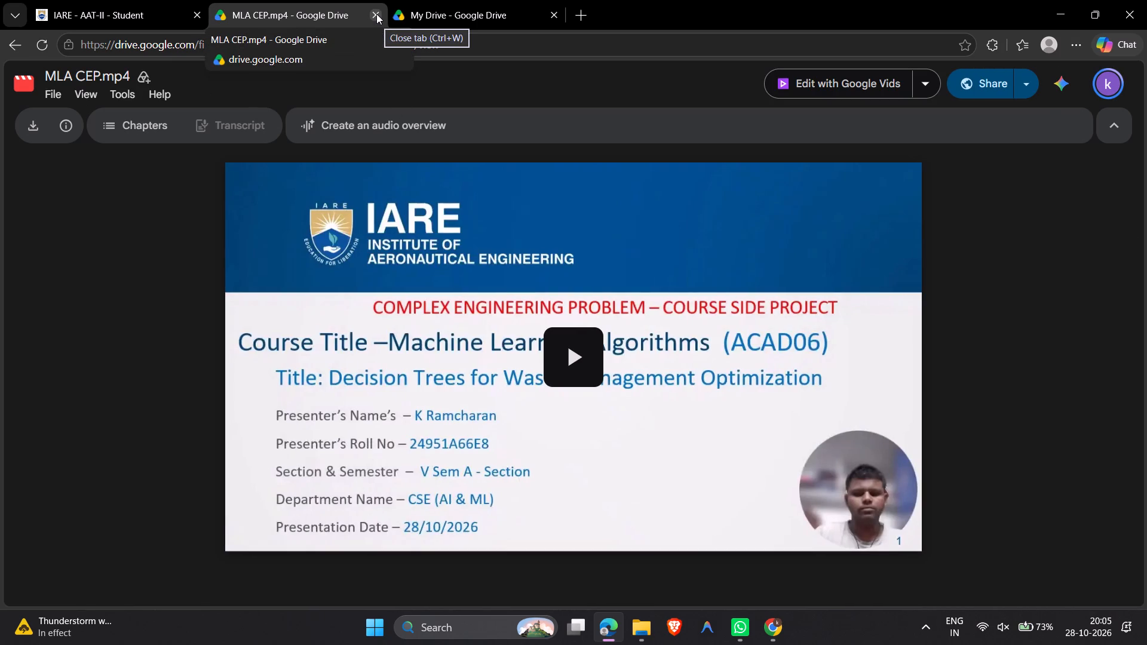
pyautogui.click(375, 19)
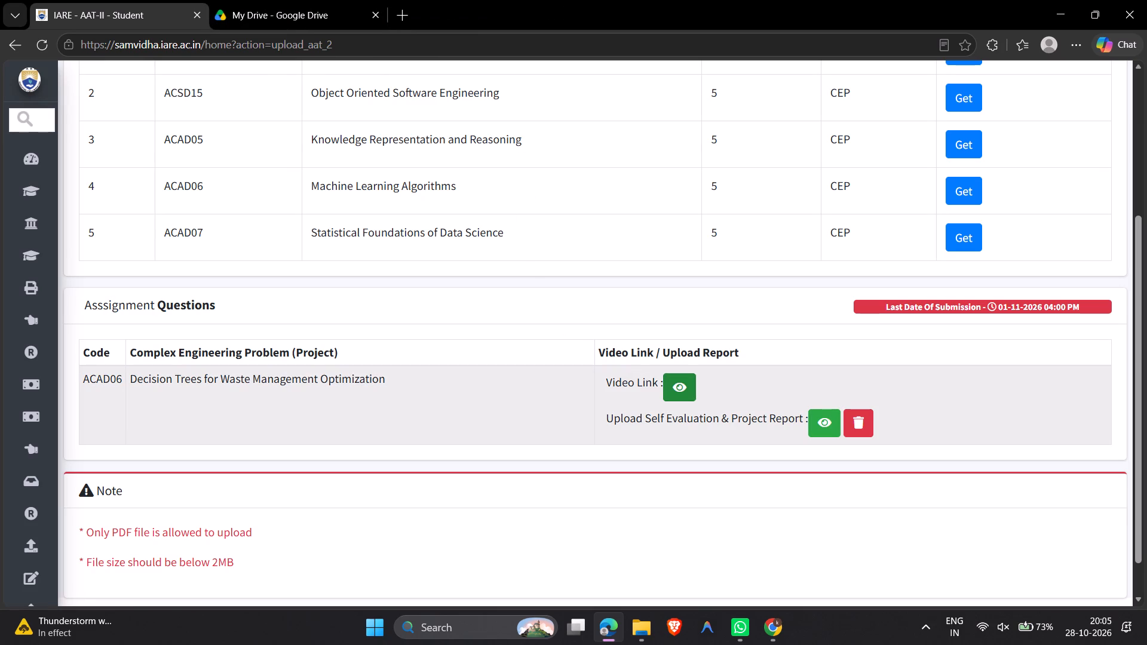
# Get the Statistical Foundations of Data Science (ACAD07) question, play the SFDS AATII MP4 from its submitted video link, and close the video tab.
pyautogui.click(964, 243)
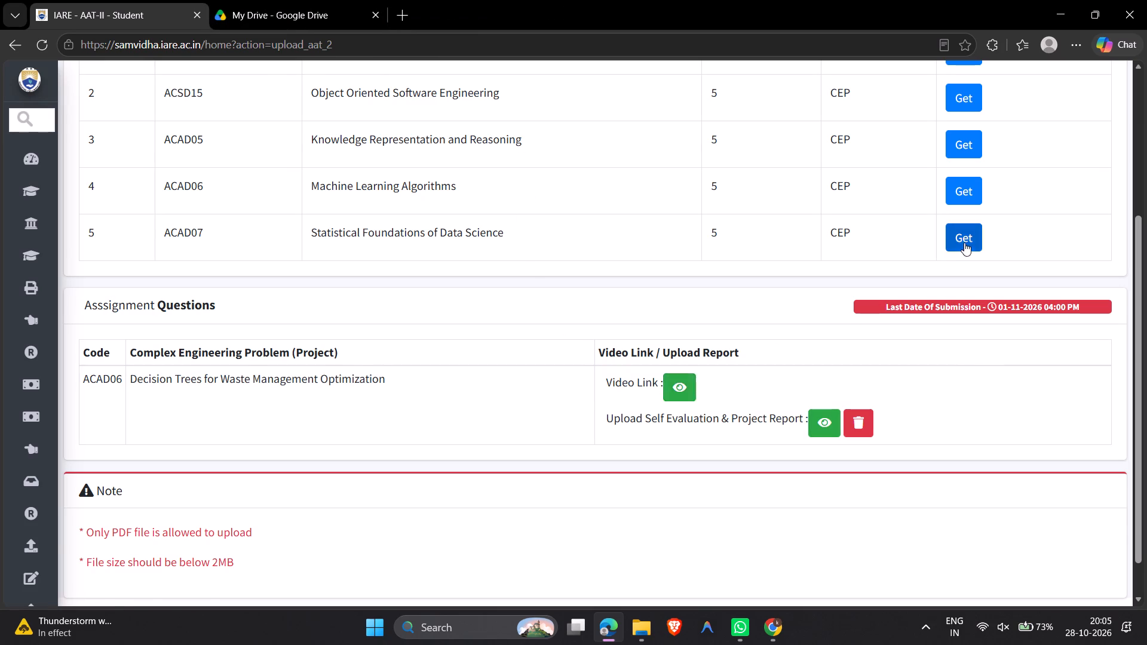
pyautogui.click(572, 427)
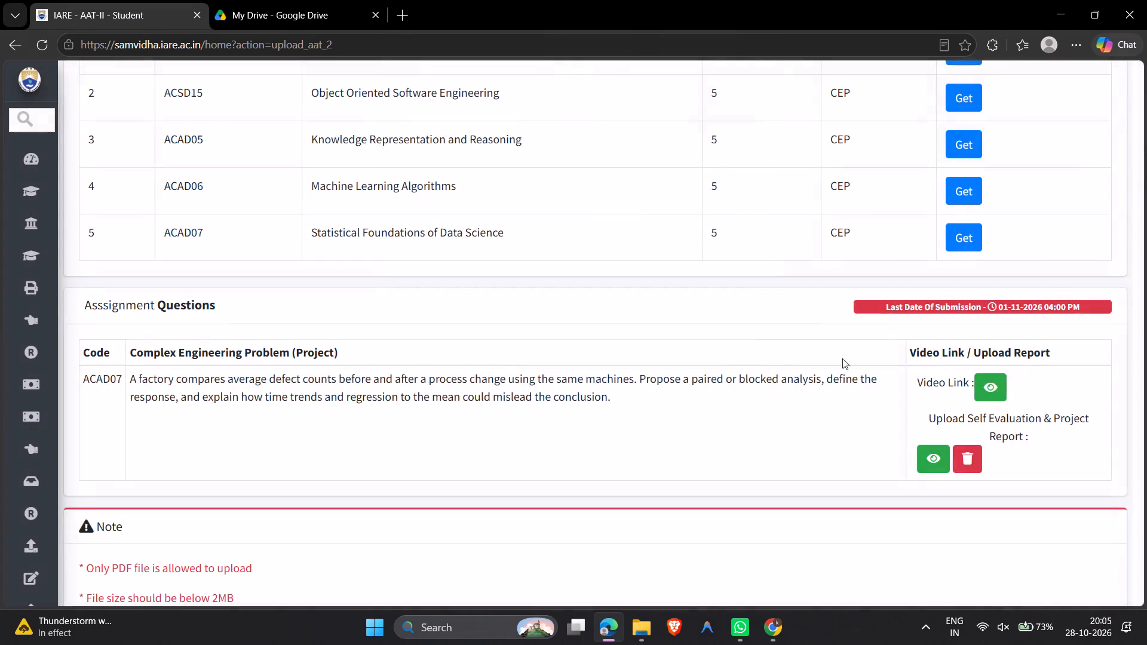
pyautogui.click(973, 394)
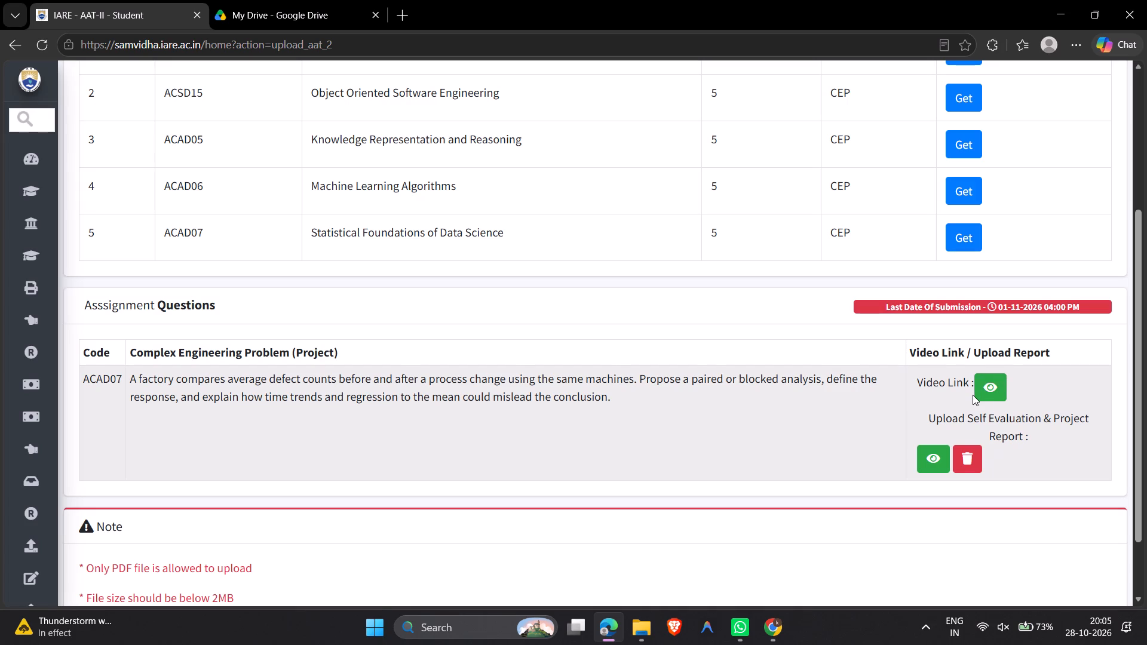
pyautogui.click(990, 395)
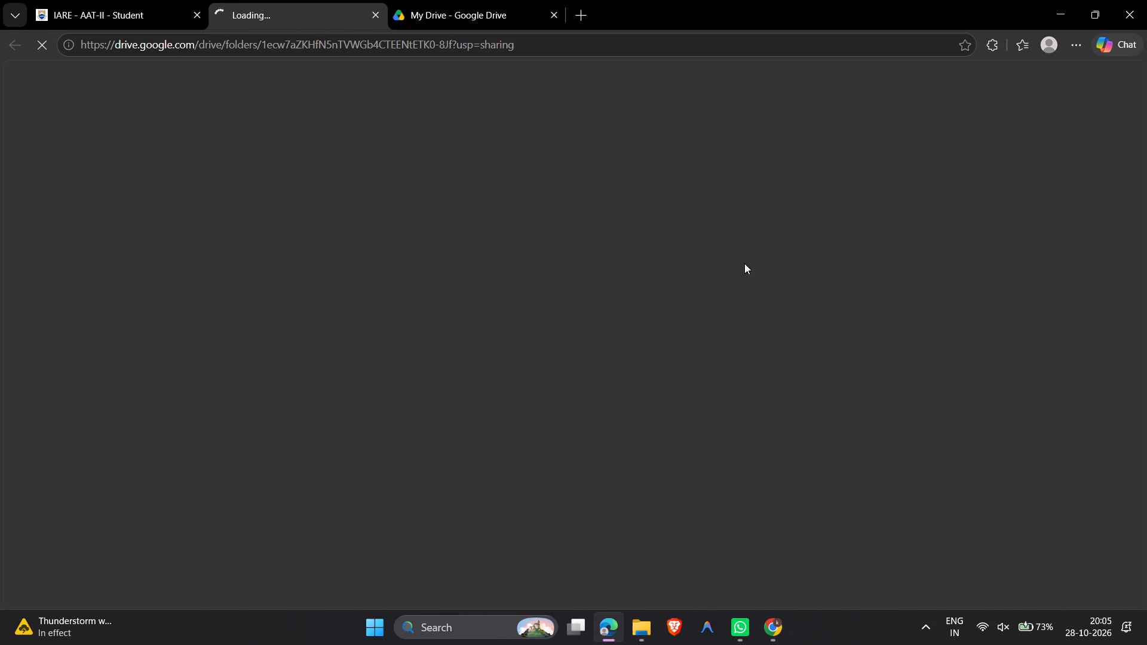
pyautogui.click(647, 208)
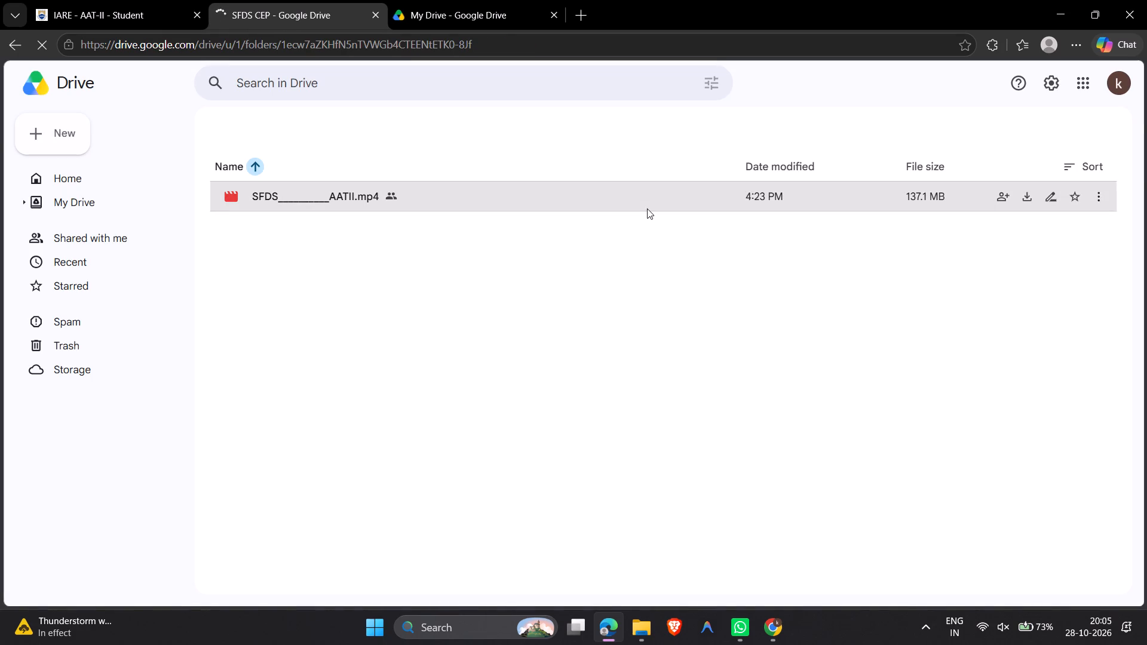
pyautogui.click(618, 232)
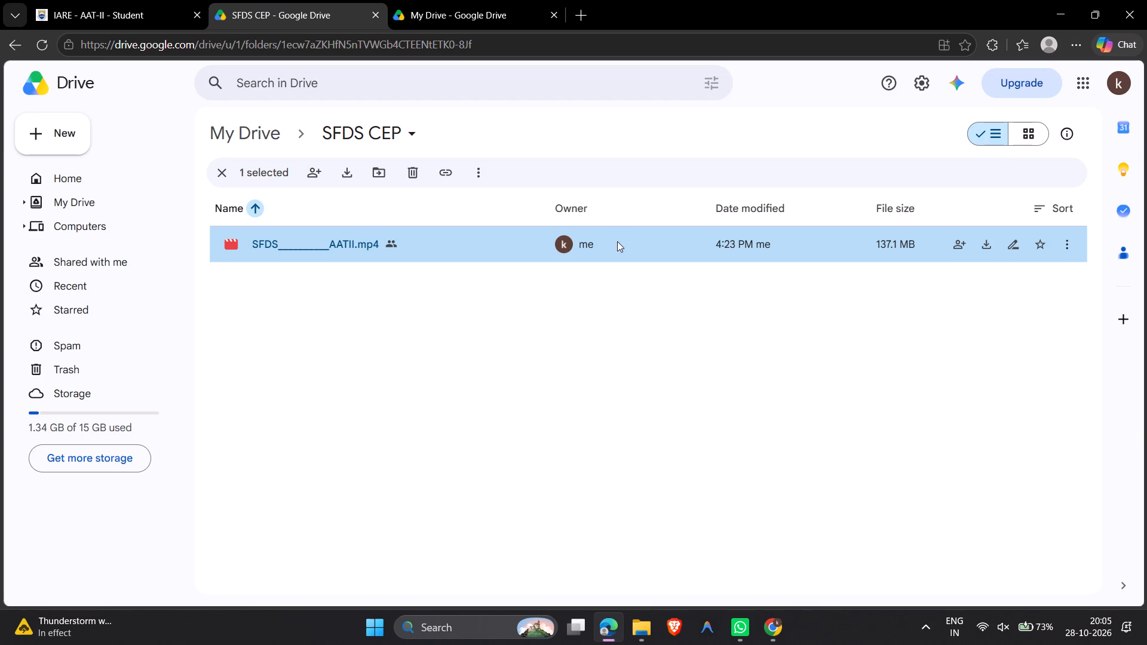
pyautogui.doubleClick(617, 241)
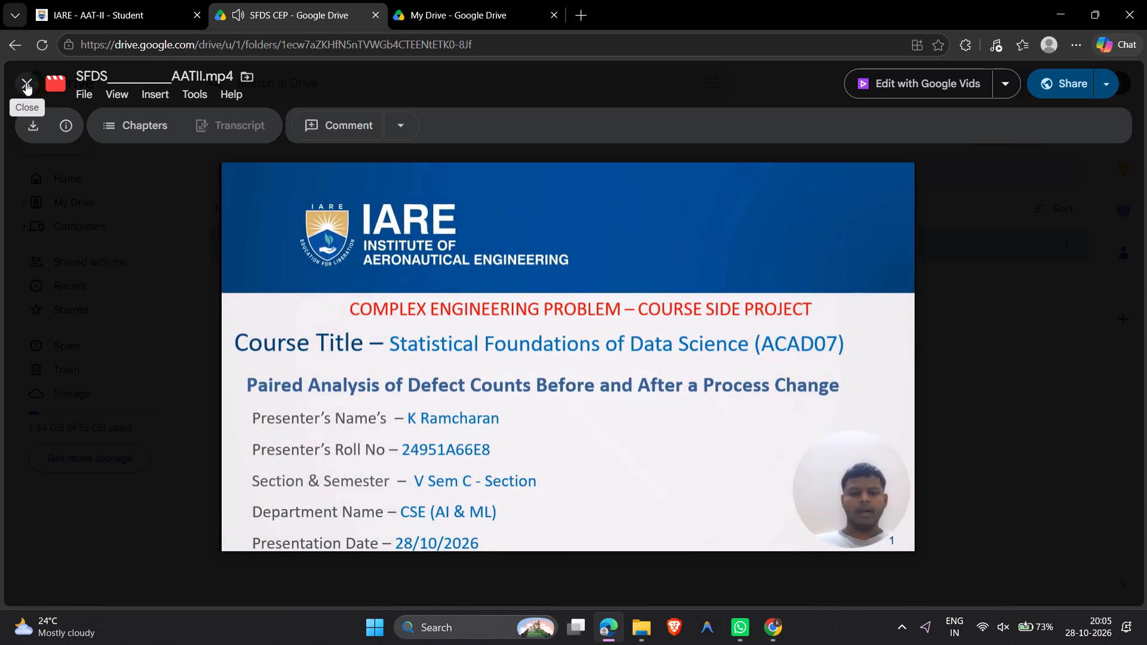
pyautogui.click(26, 82)
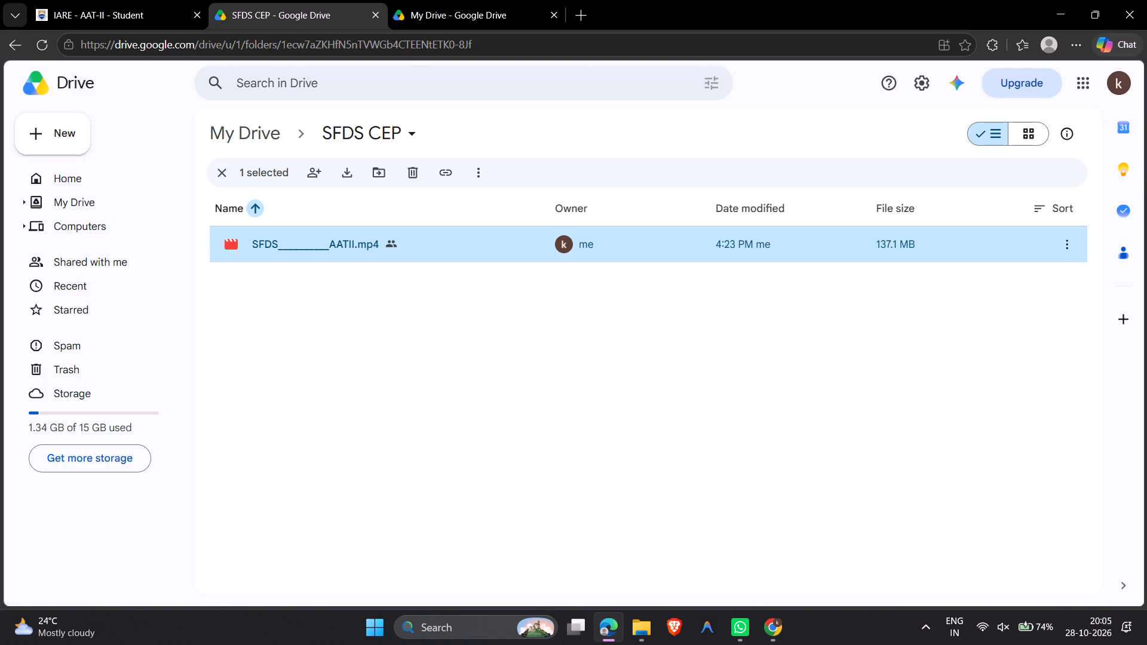
pyautogui.click(370, 17)
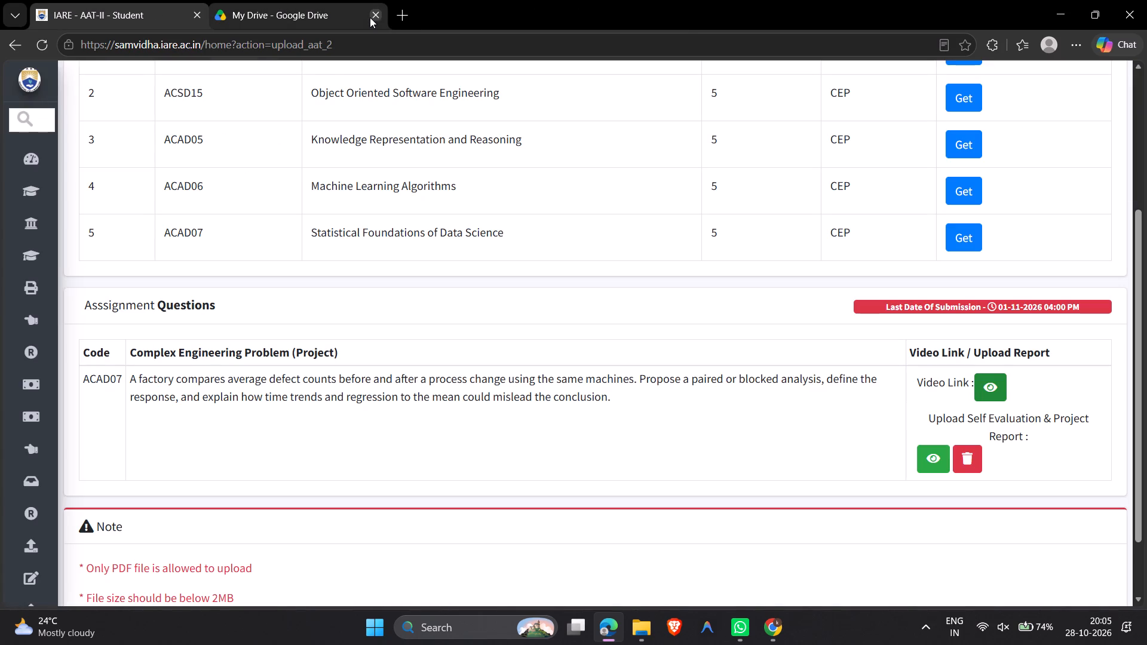
# Close the remaining My Drive and AAT-II portal tabs.
pyautogui.click(370, 17)
pyautogui.click(199, 15)
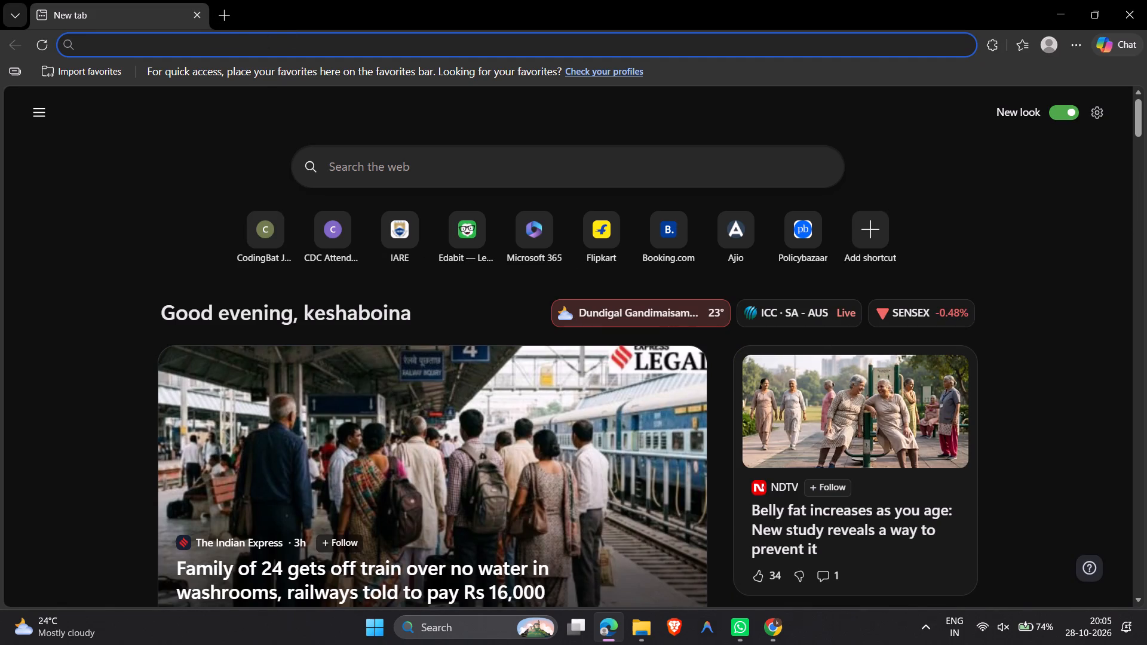
# Go to the Exercism dashboard and open the Java track.
pyautogui.write('ex')
pyautogui.press('Right')
pyautogui.press('Return')
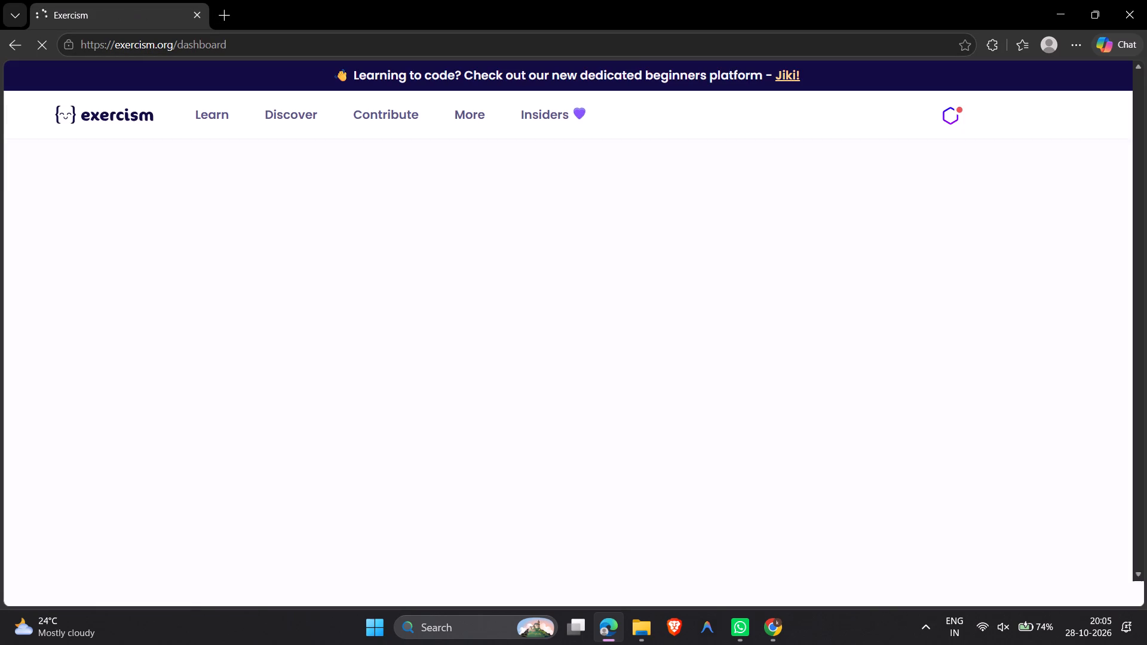
pyautogui.click(952, 273)
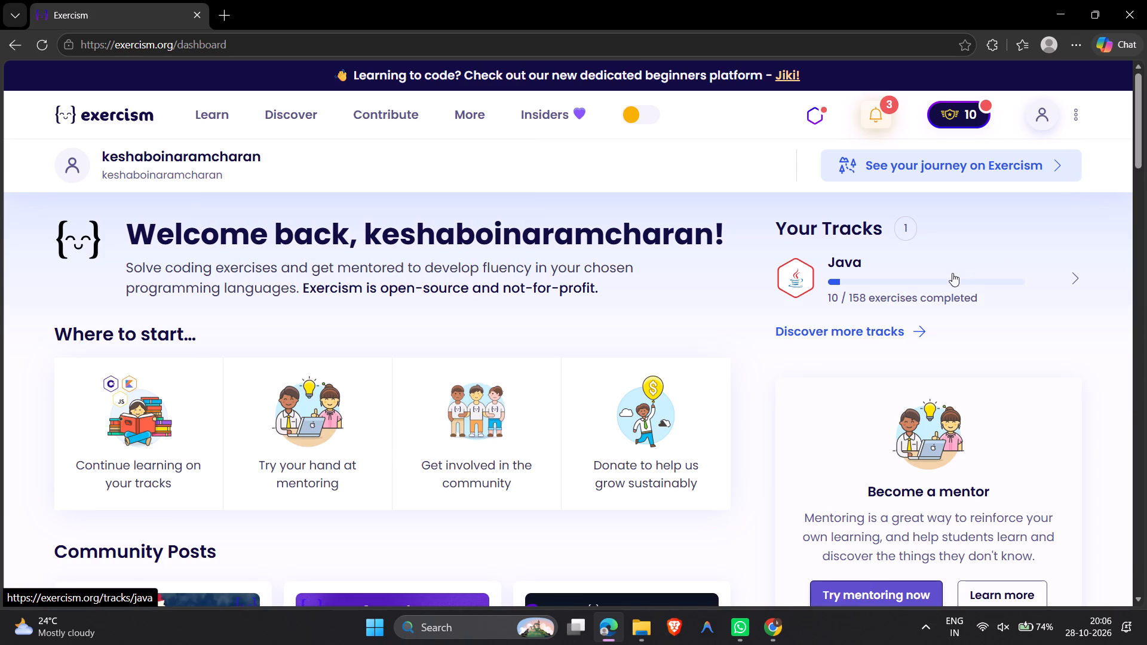